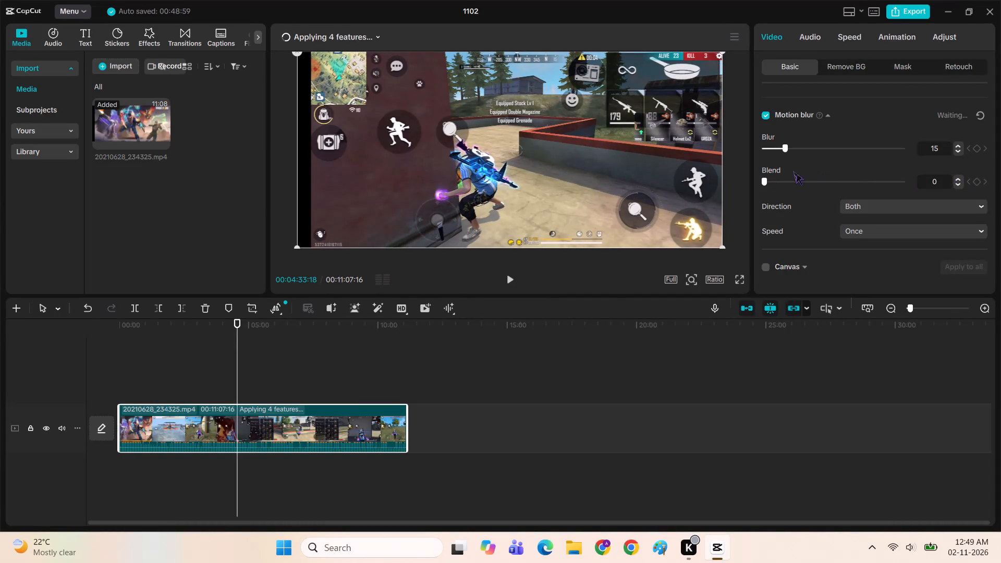
# Set the clip's motion blur to Blend 15, direction Both and speed Twice.
pyautogui.moveTo(763, 178); pyautogui.dragTo(786, 190)
pyautogui.click(880, 209)
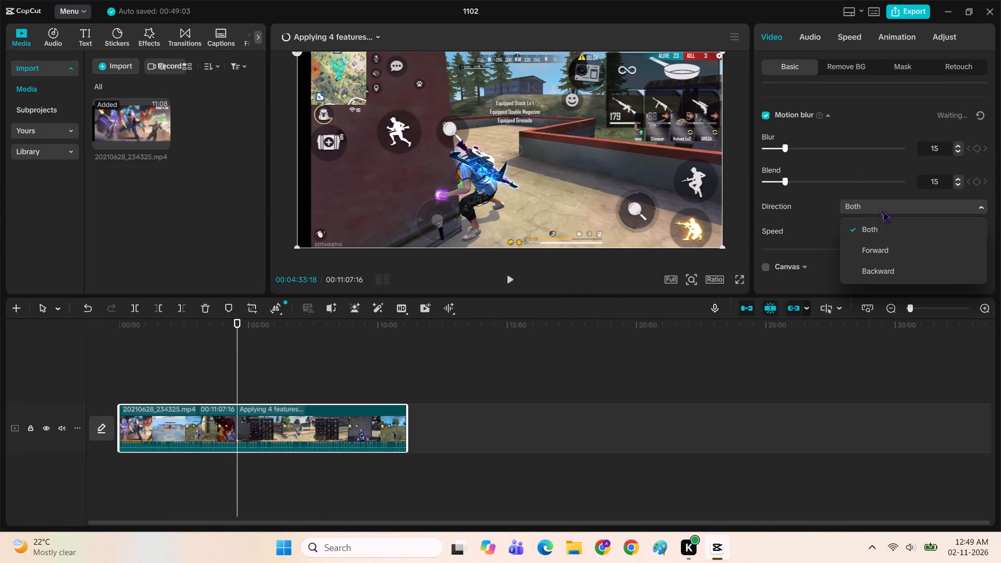
pyautogui.click(874, 221)
pyautogui.click(881, 229)
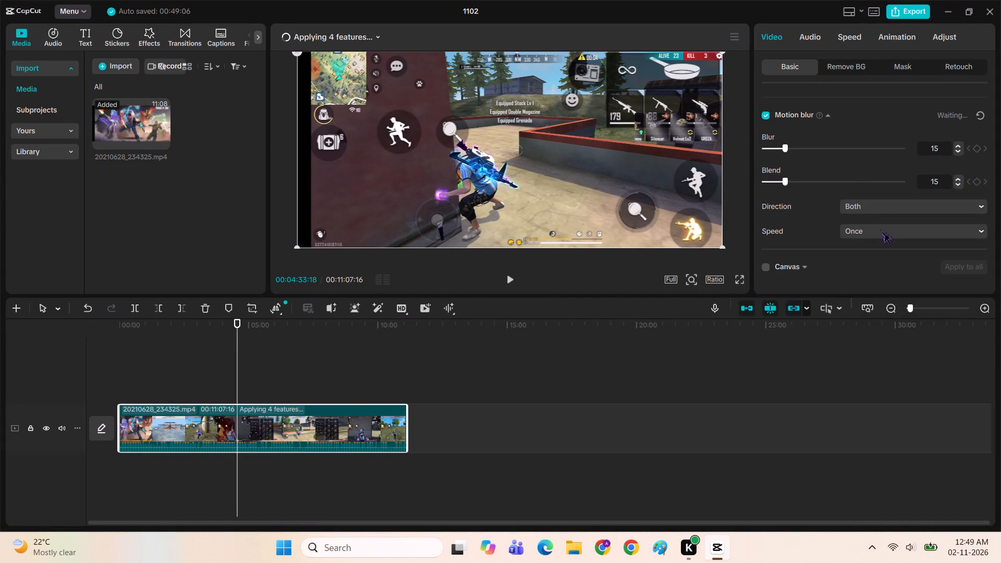
pyautogui.click(881, 271)
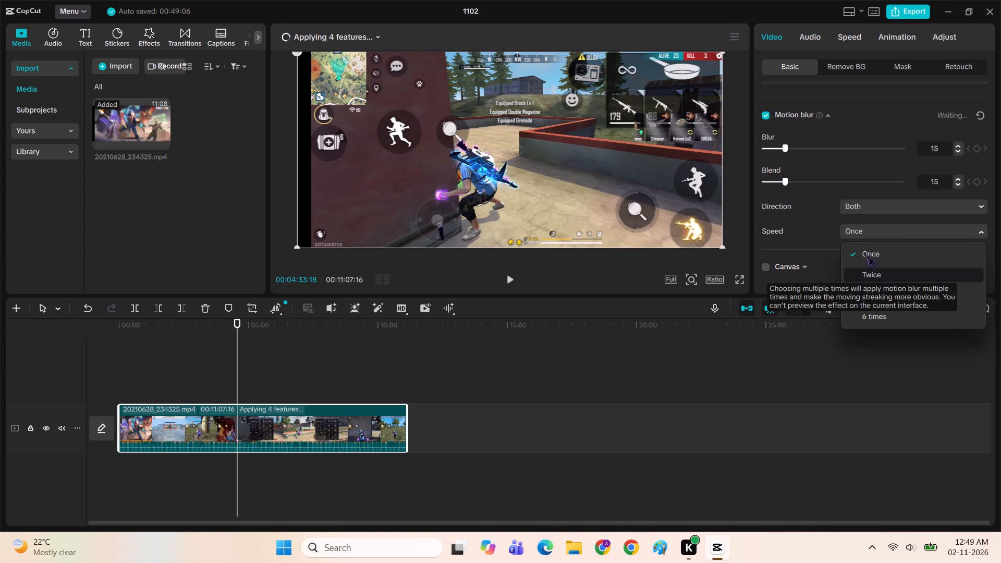
pyautogui.click(809, 114)
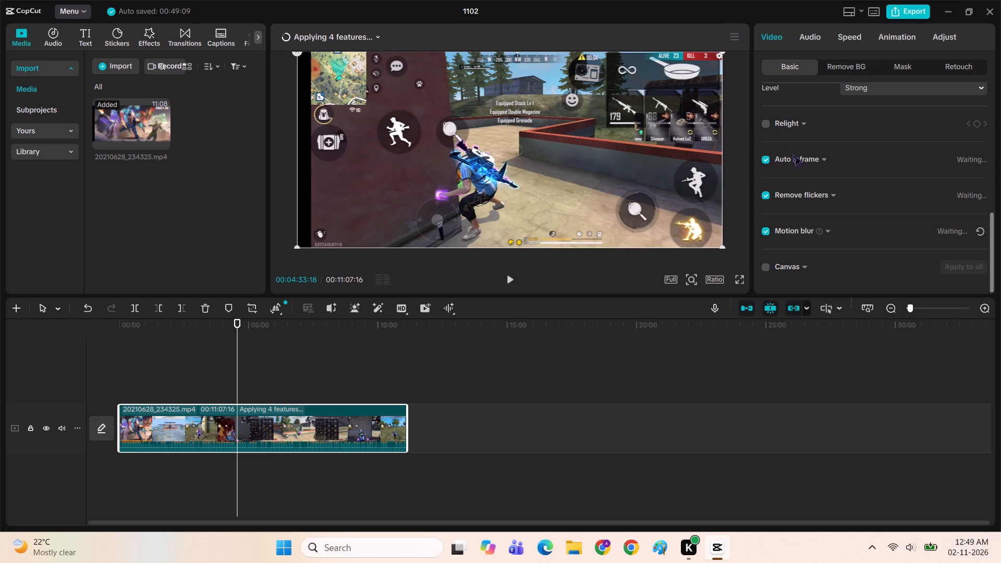
# Enable the clip's Canvas setting with the background option None and apply it to all clips.
pyautogui.click(509, 278)
pyautogui.scroll(-1, 863, 183)
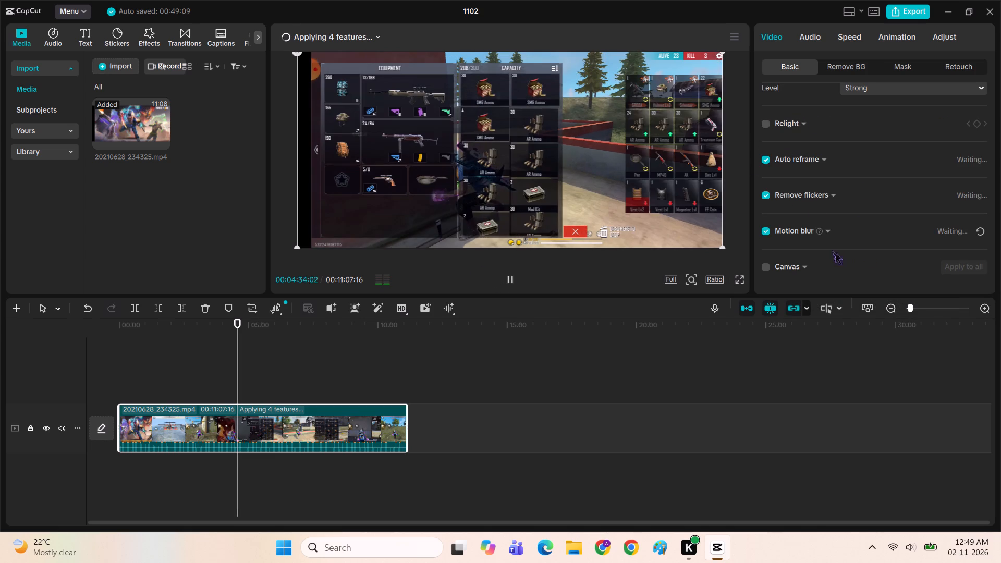
pyautogui.click(797, 263)
pyautogui.scroll(-1, 888, 208)
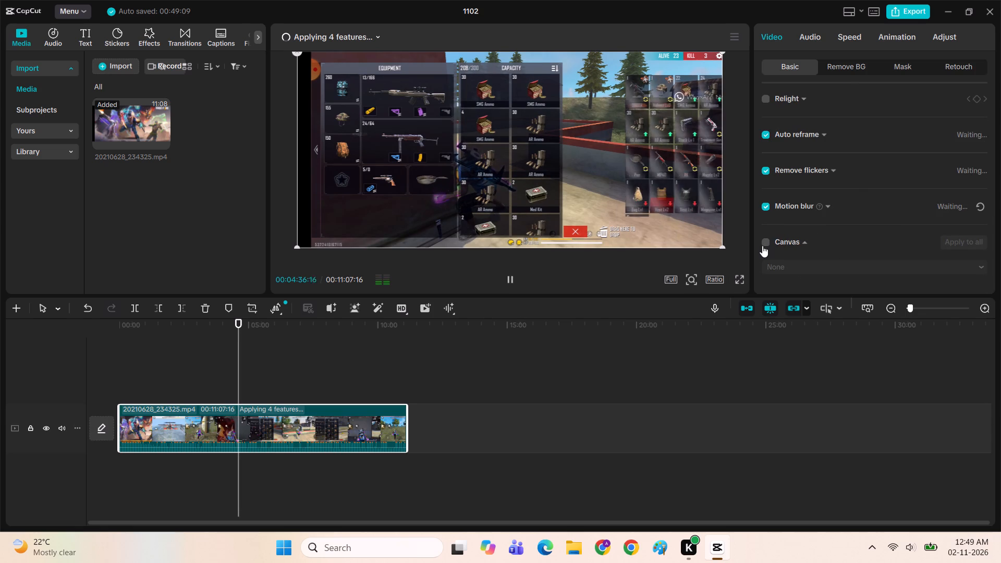
pyautogui.click(764, 240)
pyautogui.click(516, 280)
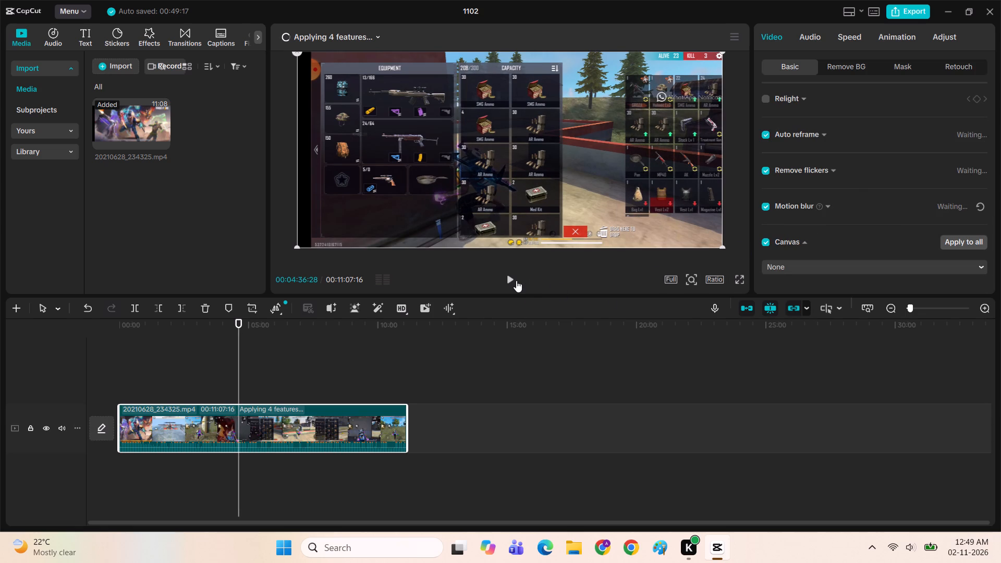
pyautogui.click(915, 268)
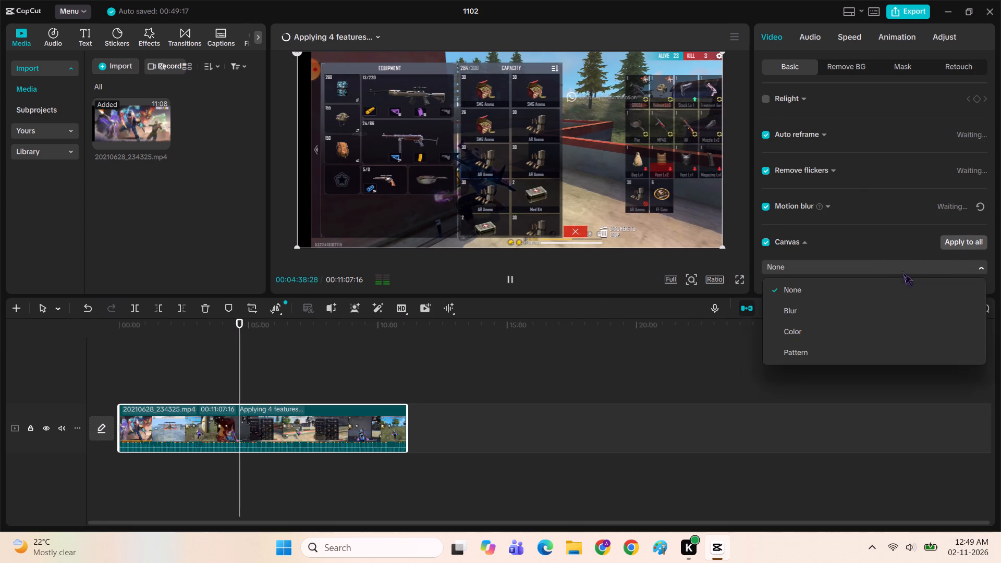
pyautogui.click(802, 347)
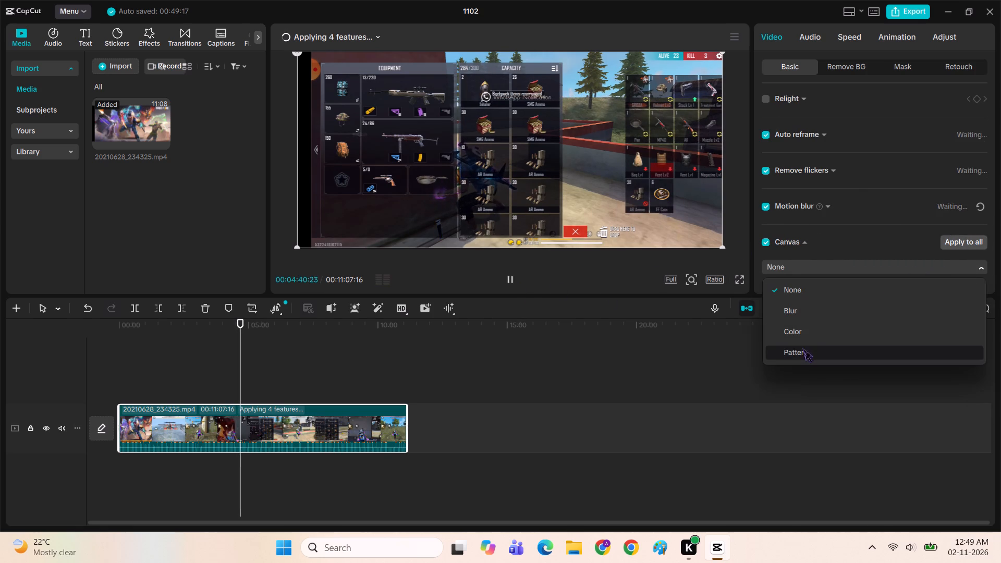
pyautogui.click(963, 240)
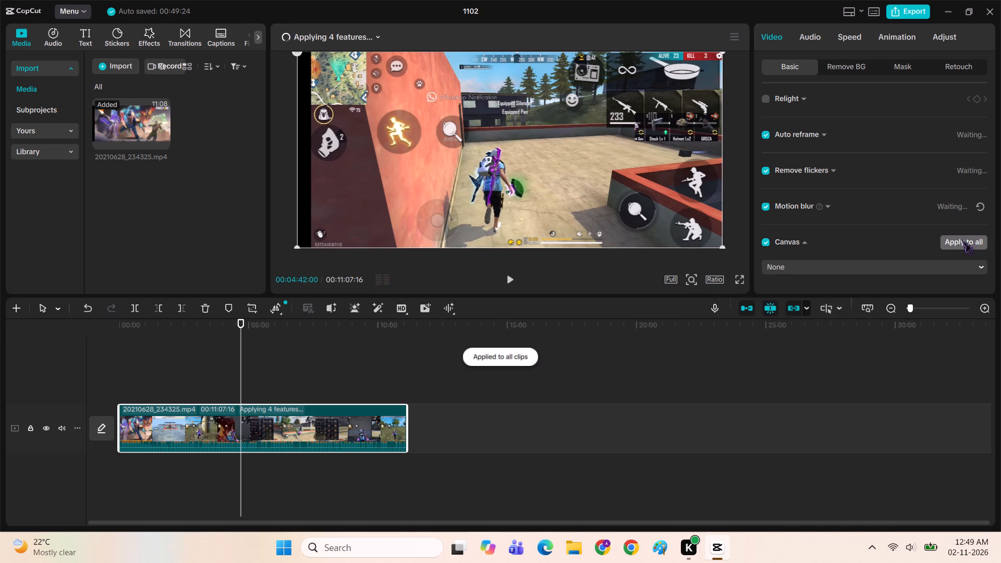
pyautogui.click(962, 240)
pyautogui.tripleClick(962, 239)
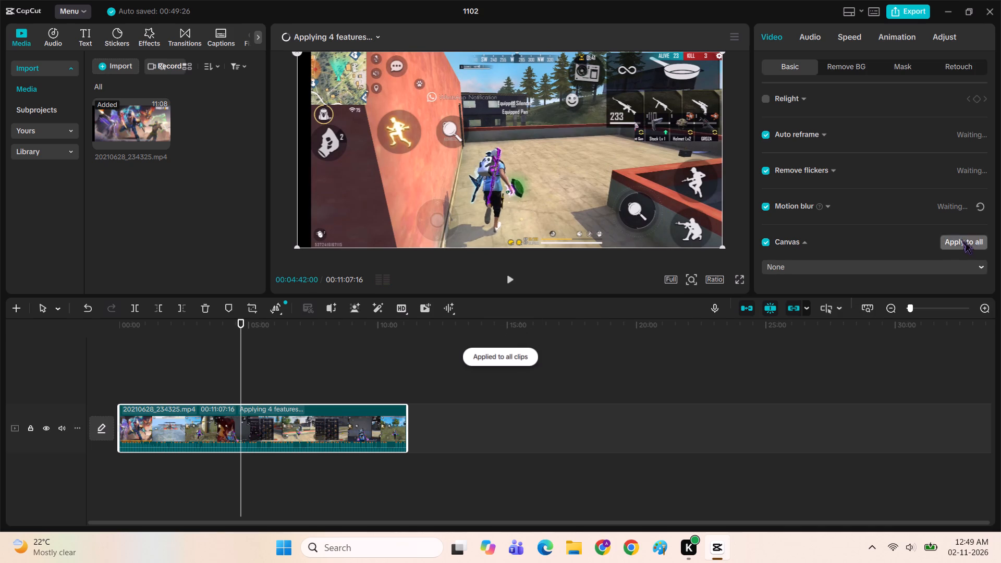
pyautogui.click(962, 239)
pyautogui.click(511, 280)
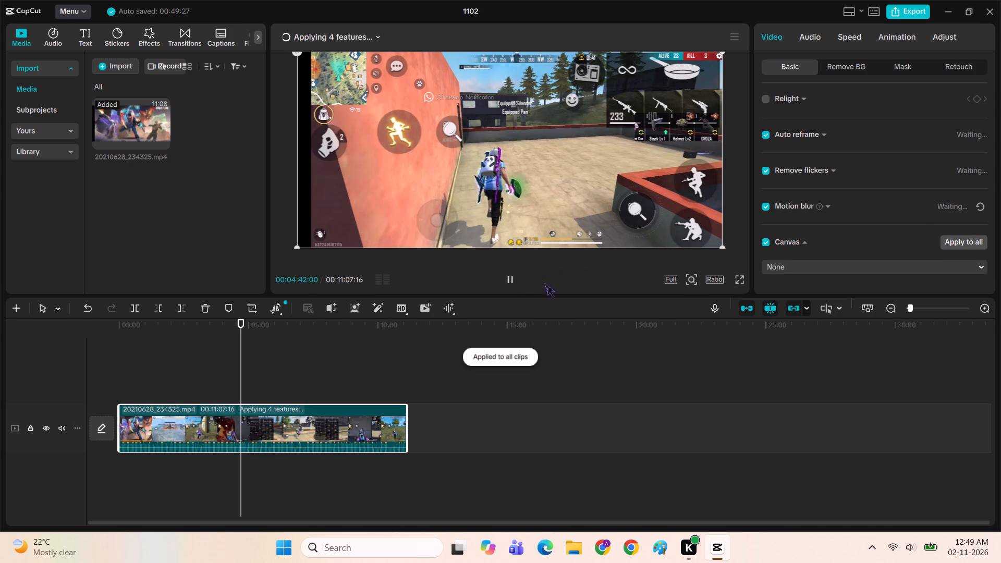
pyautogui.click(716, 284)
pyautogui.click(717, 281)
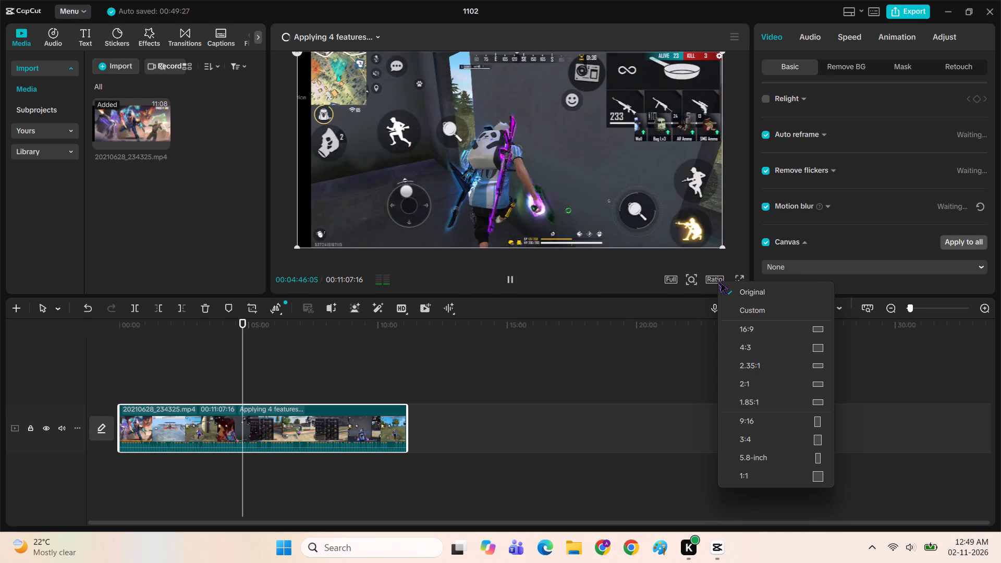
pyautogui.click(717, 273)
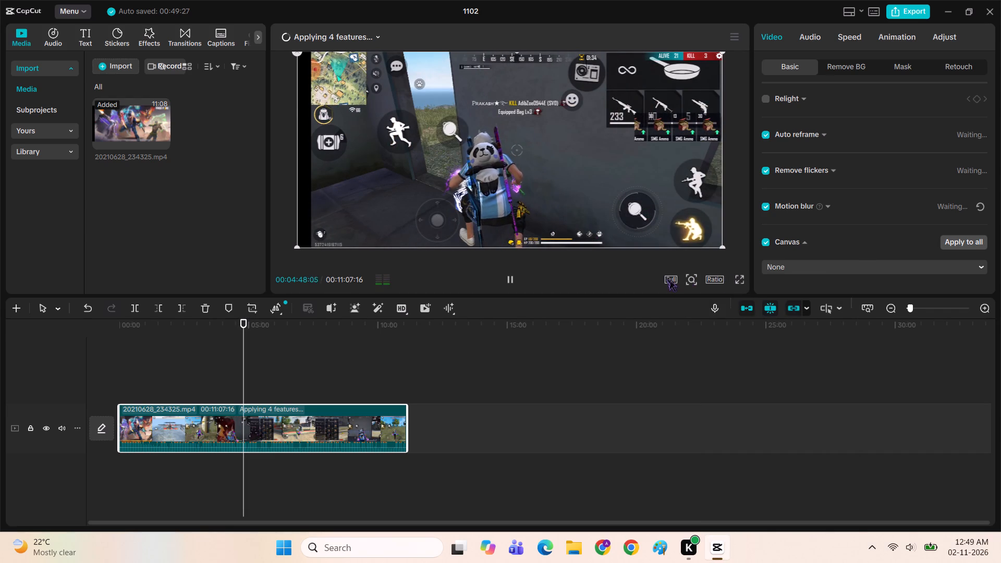
# Set the preview playback quality to High quality.
pyautogui.click(666, 277)
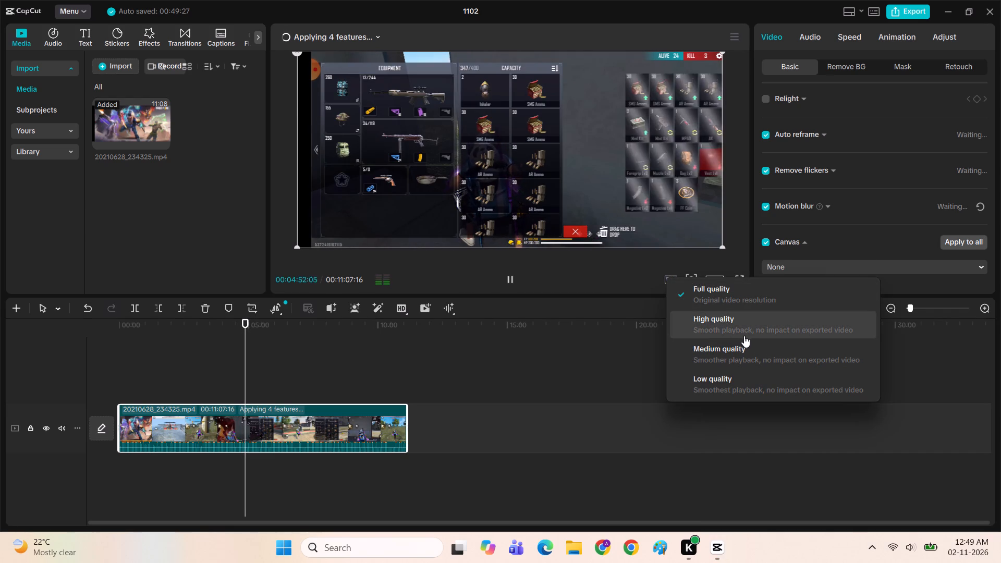
pyautogui.click(749, 329)
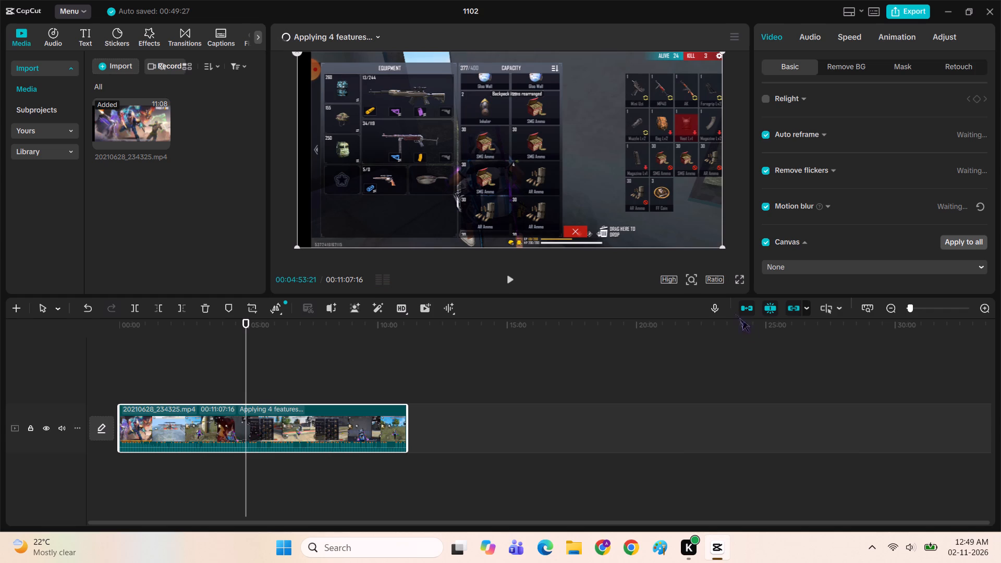
# Play the video full screen and skim the gameplay from about 00:04:53 to 00:06:17, jumping back to rewatch part of it.
pyautogui.click(509, 279)
pyautogui.click(735, 281)
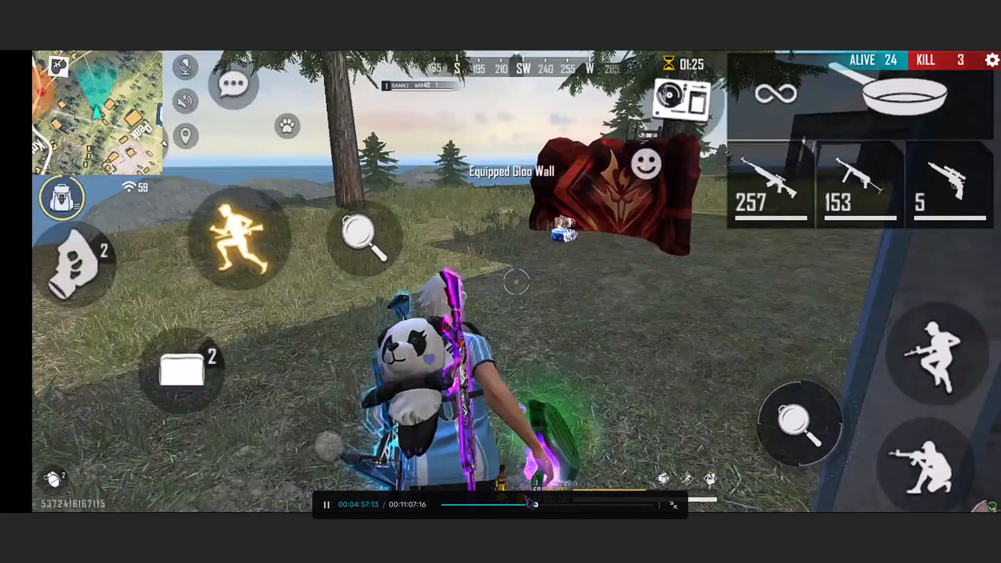
pyautogui.click(543, 504)
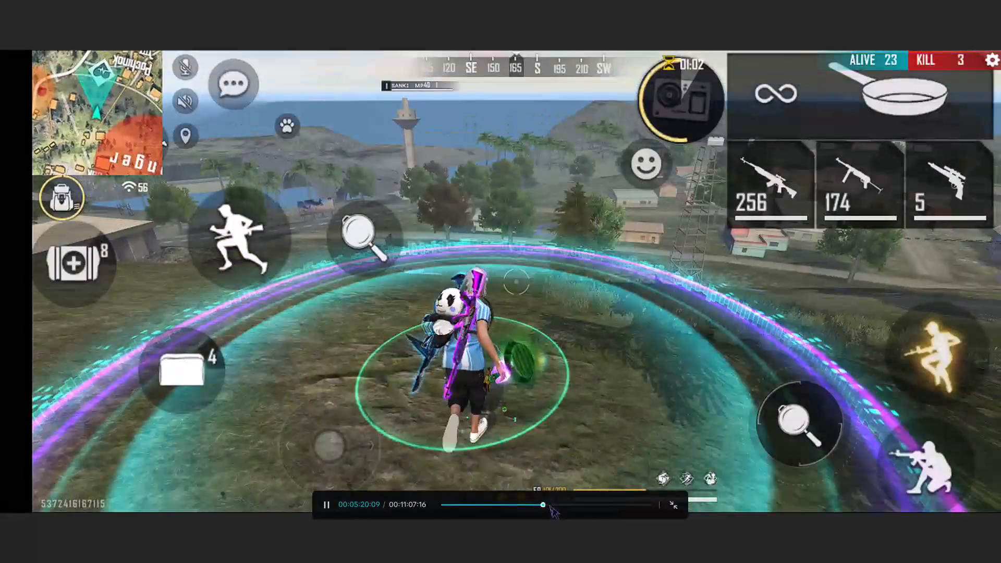
pyautogui.click(549, 504)
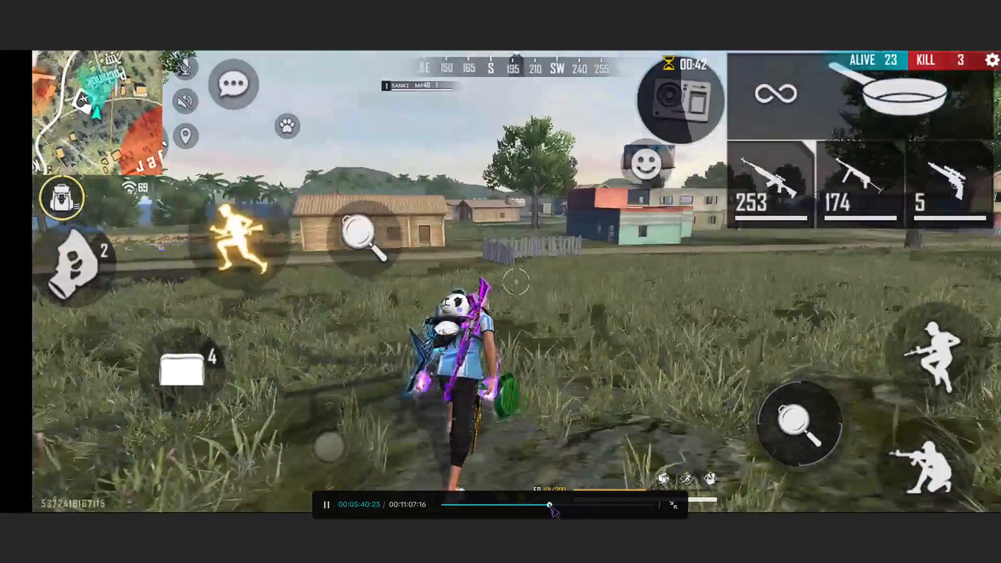
pyautogui.click(555, 506)
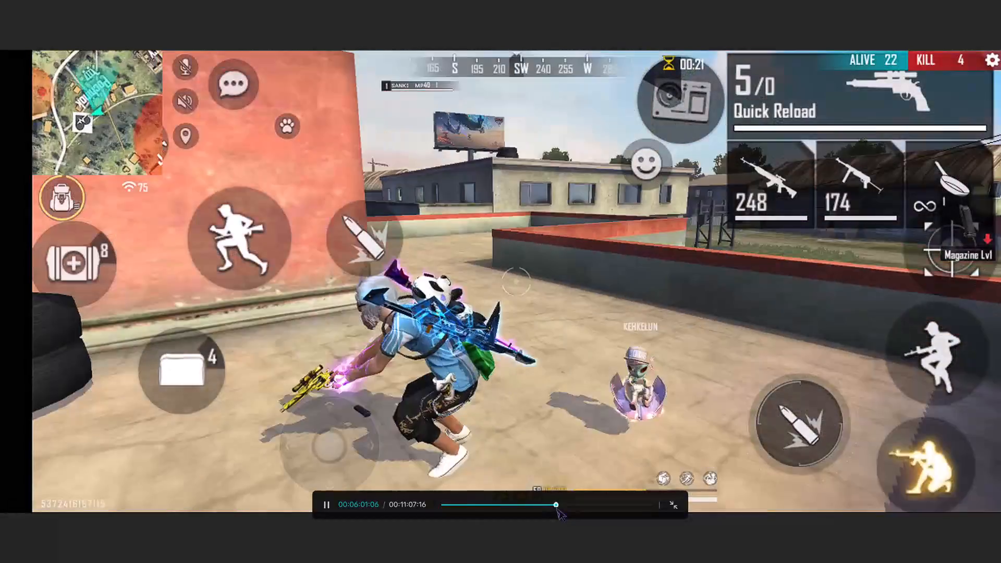
pyautogui.click(560, 506)
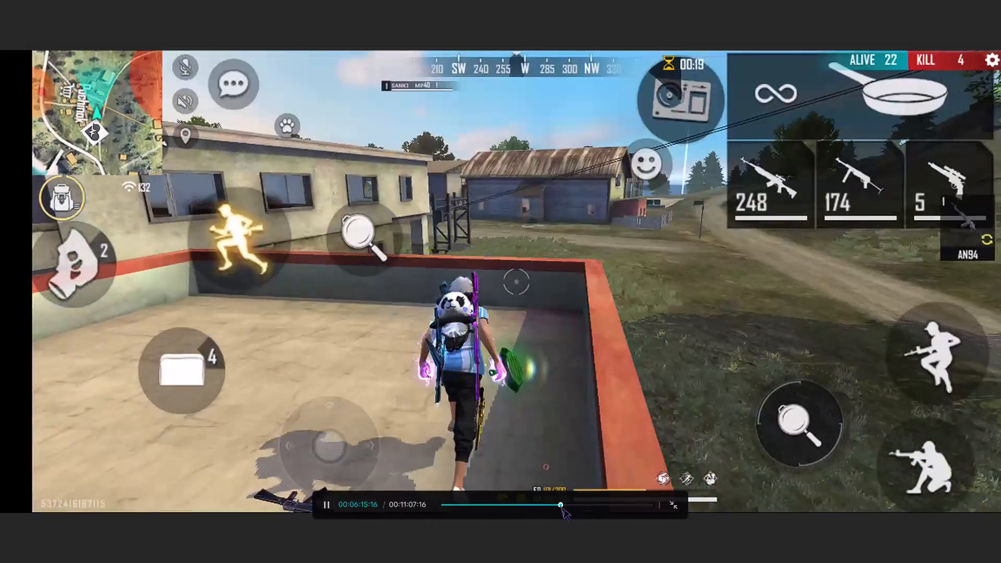
pyautogui.click(554, 501)
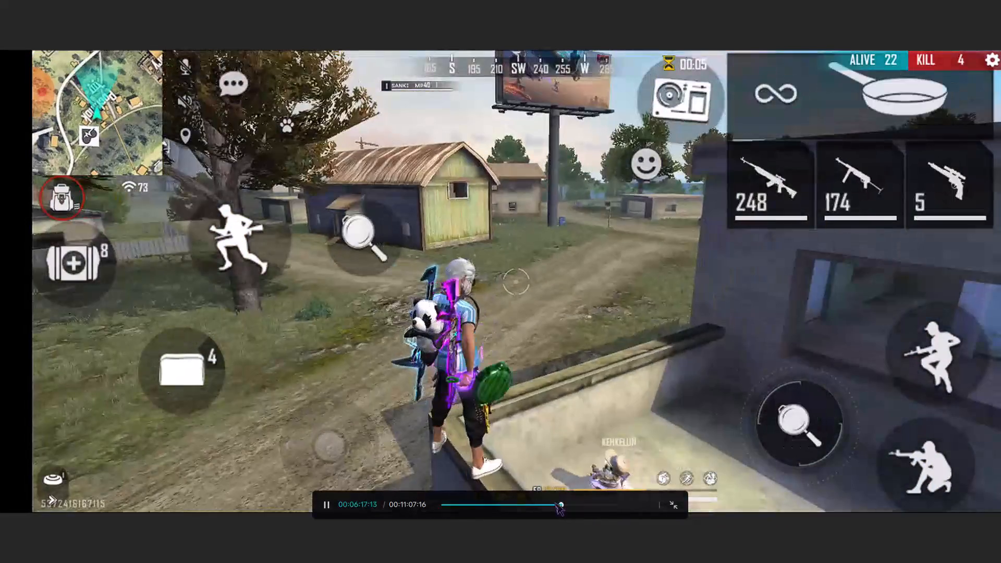
pyautogui.click(546, 500)
pyautogui.click(547, 503)
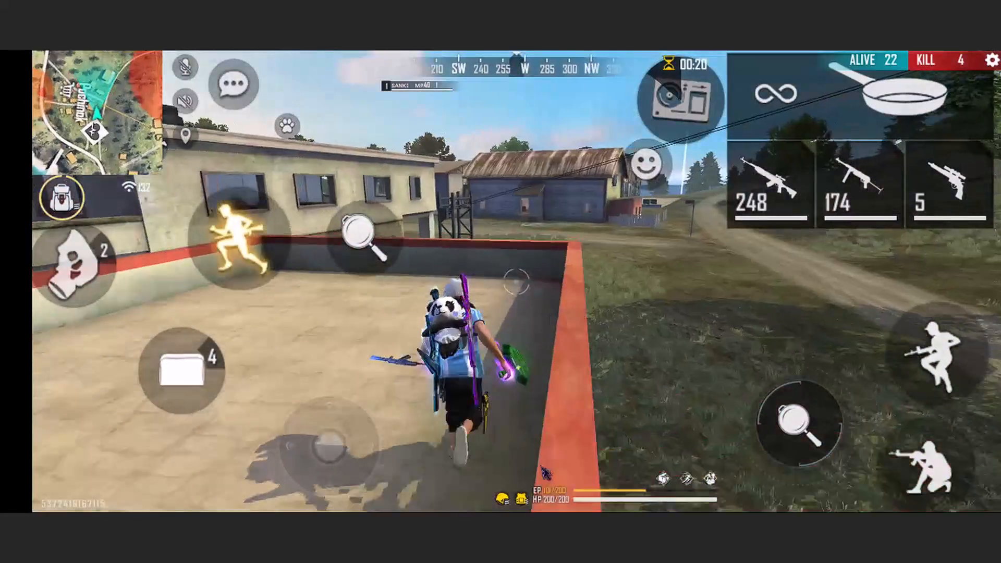
# Skim the gameplay in full-screen playback, jumping forward from about 00:06:04 to beyond 00:07:23, and watch the following footage.
pyautogui.click(584, 472)
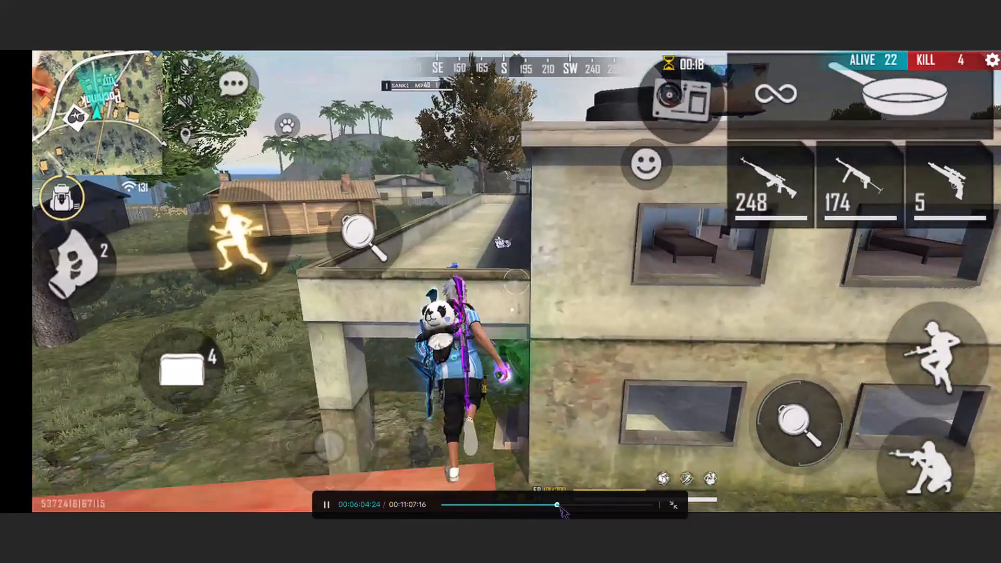
pyautogui.click(559, 505)
pyautogui.click(562, 506)
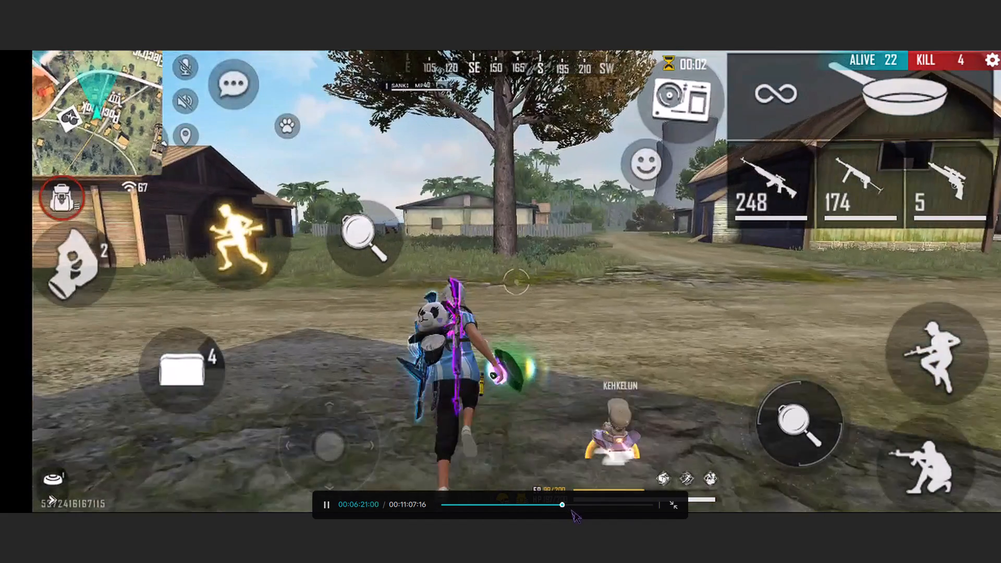
pyautogui.click(571, 509)
pyautogui.click(568, 506)
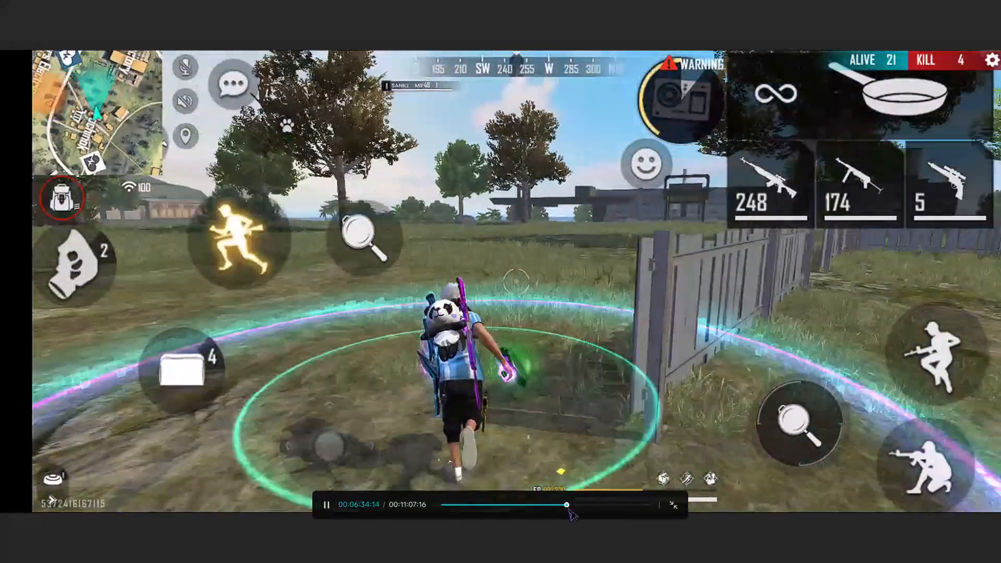
pyautogui.click(569, 505)
pyautogui.click(575, 506)
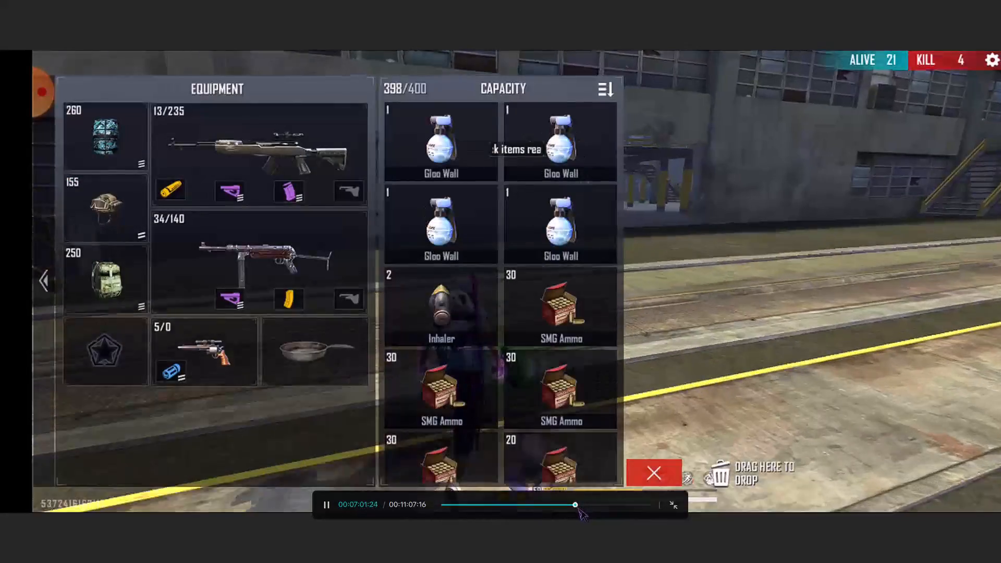
pyautogui.click(578, 507)
pyautogui.click(582, 505)
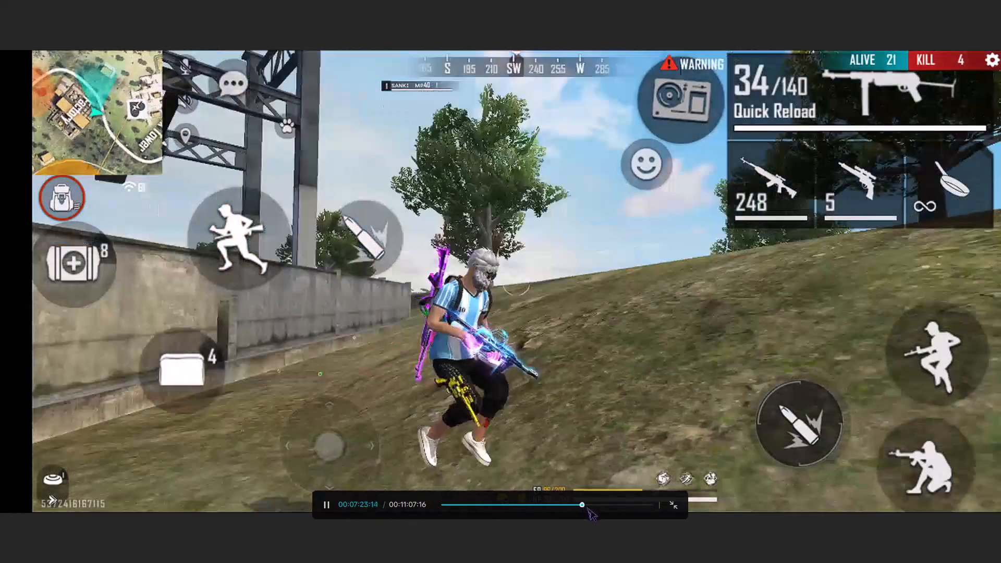
pyautogui.click(587, 507)
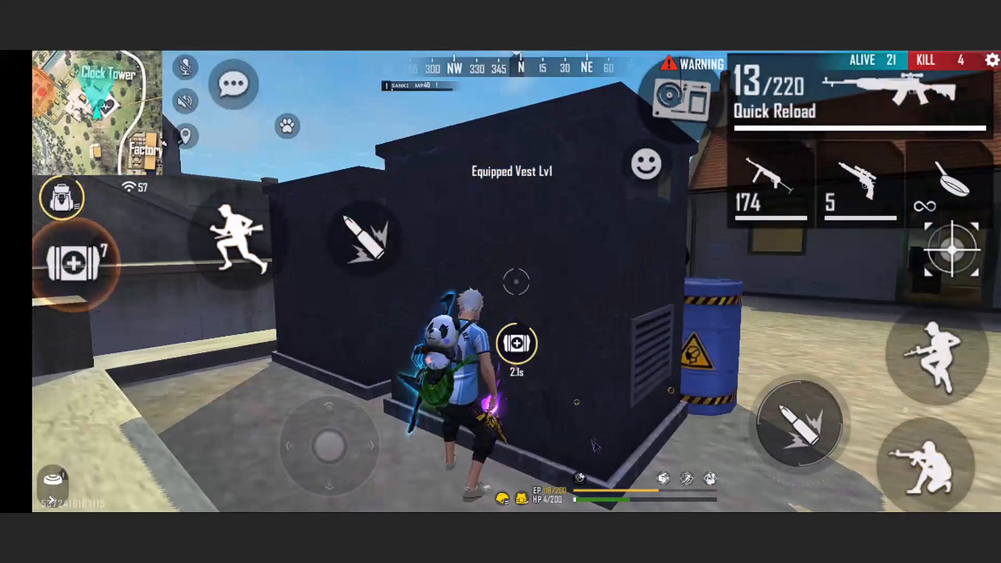
# Skim the remaining gameplay from about 00:08:28 to the end of the video, and leave full-screen playback.
pyautogui.click(571, 458)
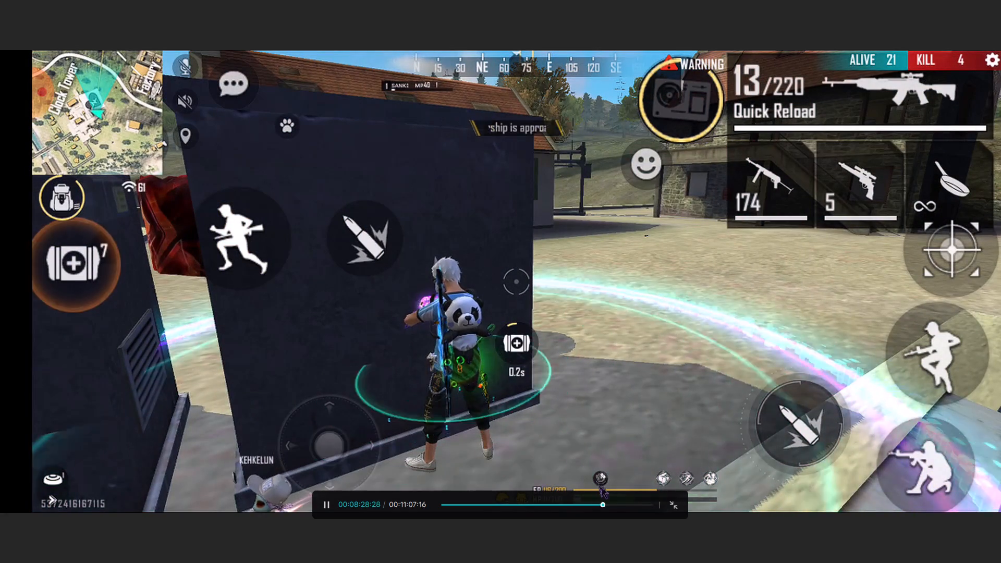
pyautogui.click(605, 505)
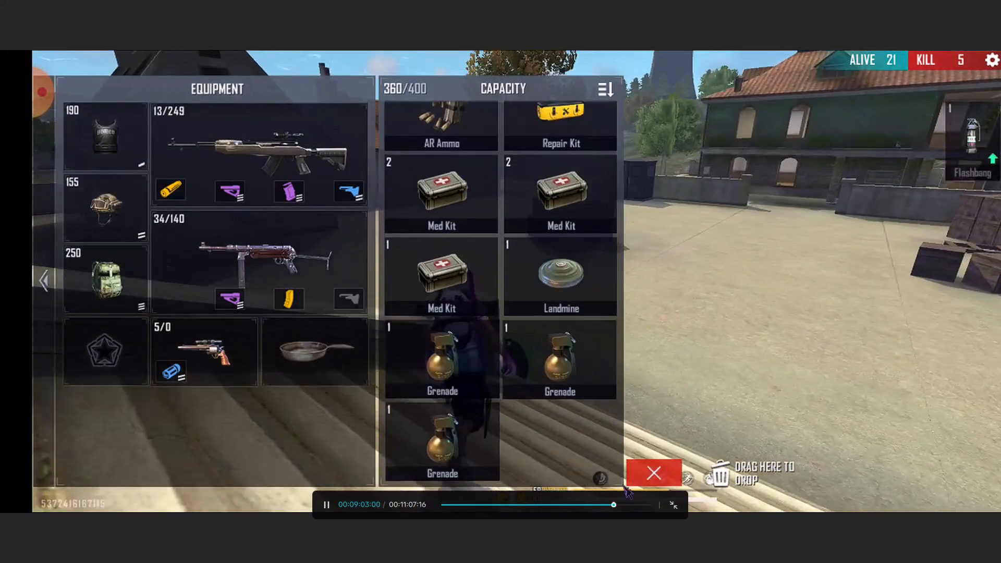
pyautogui.click(615, 502)
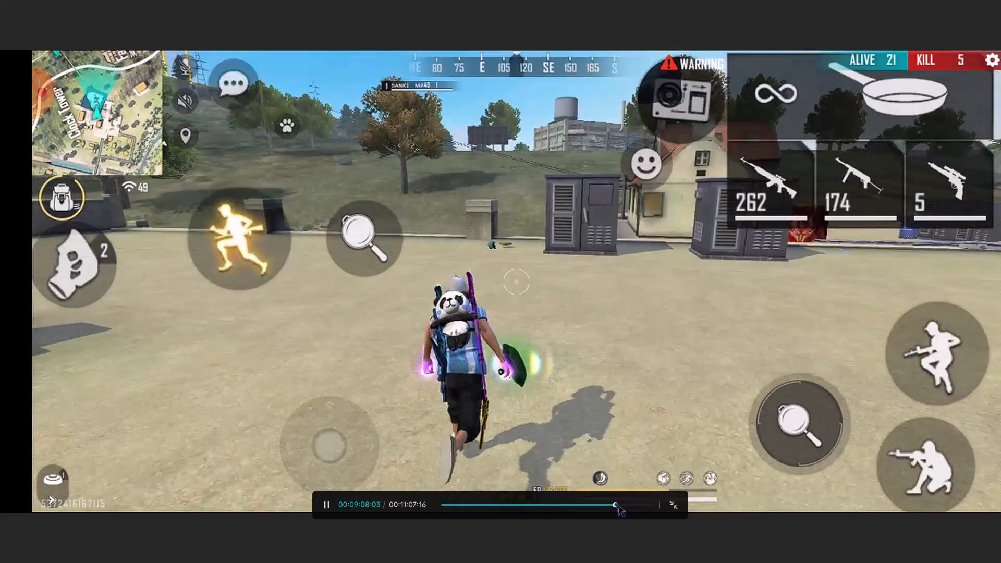
pyautogui.click(619, 505)
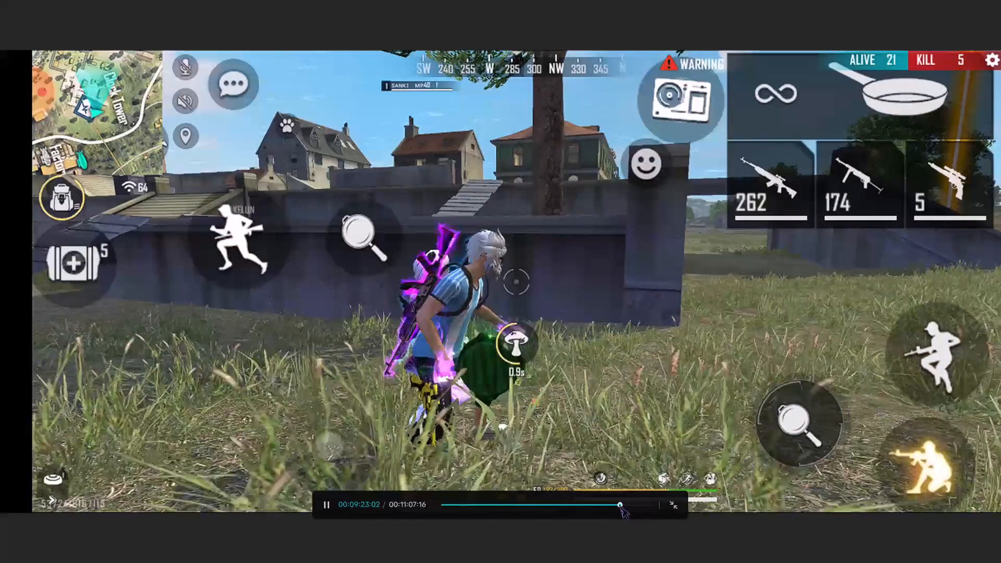
pyautogui.click(625, 505)
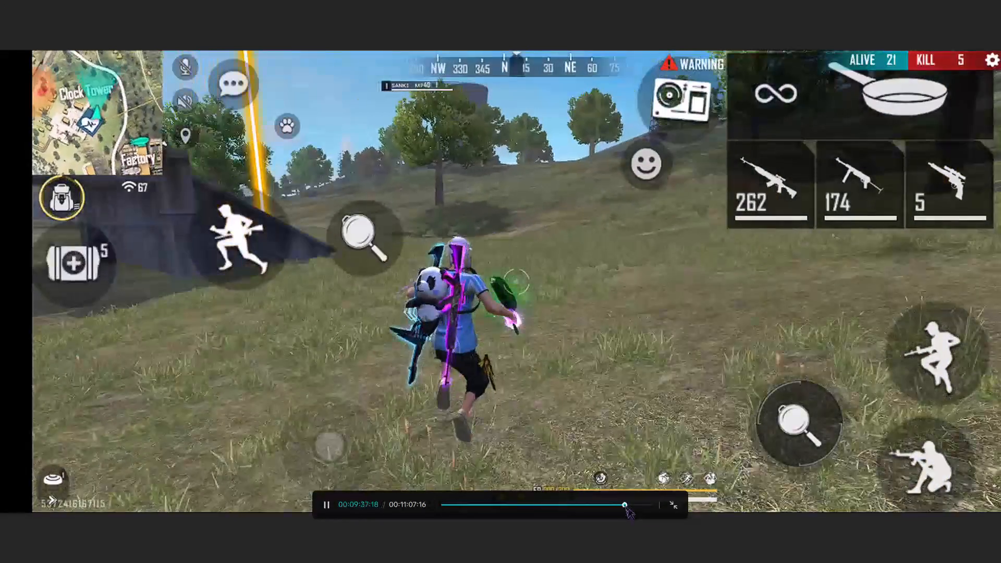
pyautogui.click(629, 506)
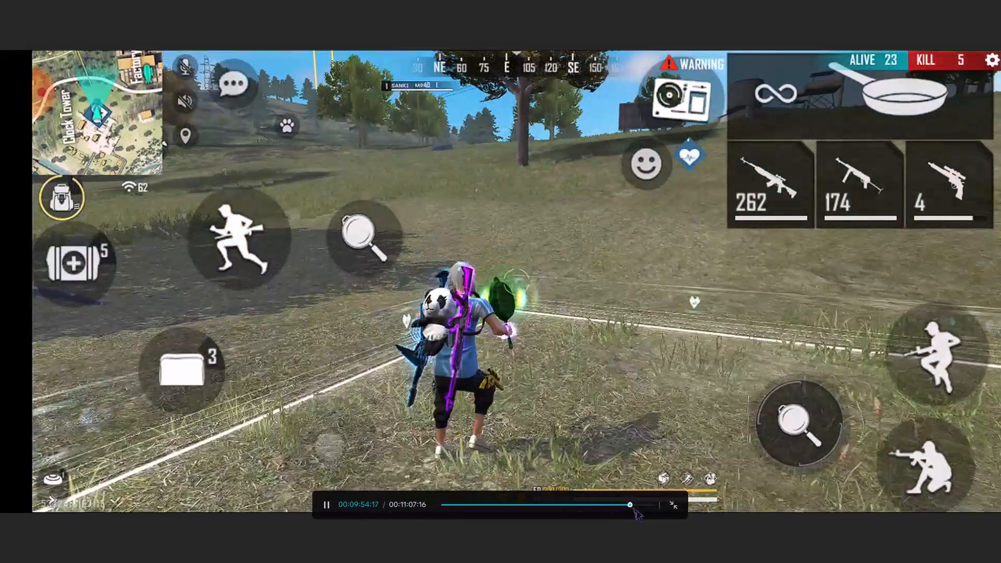
pyautogui.click(633, 507)
pyautogui.click(639, 507)
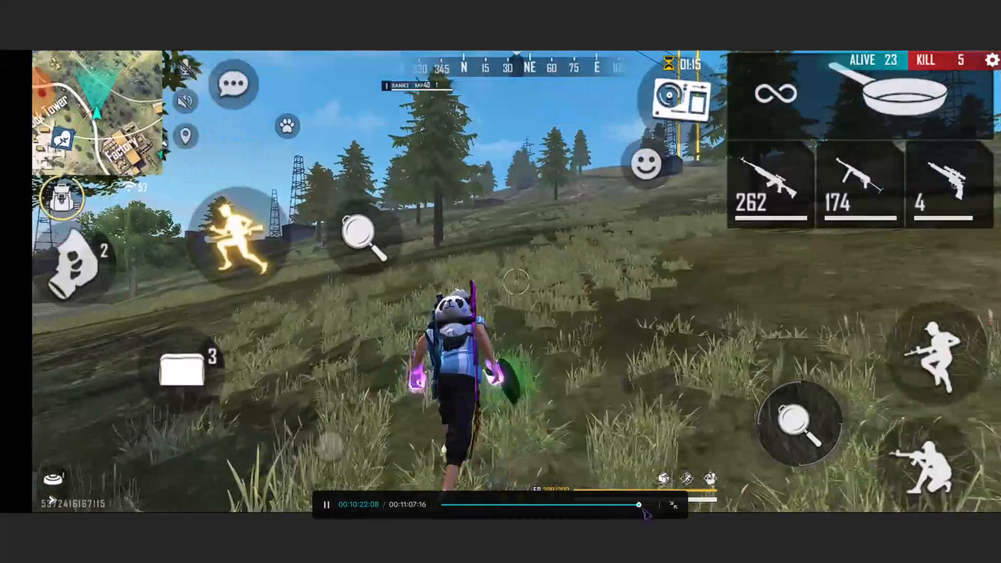
pyautogui.click(642, 506)
pyautogui.click(650, 506)
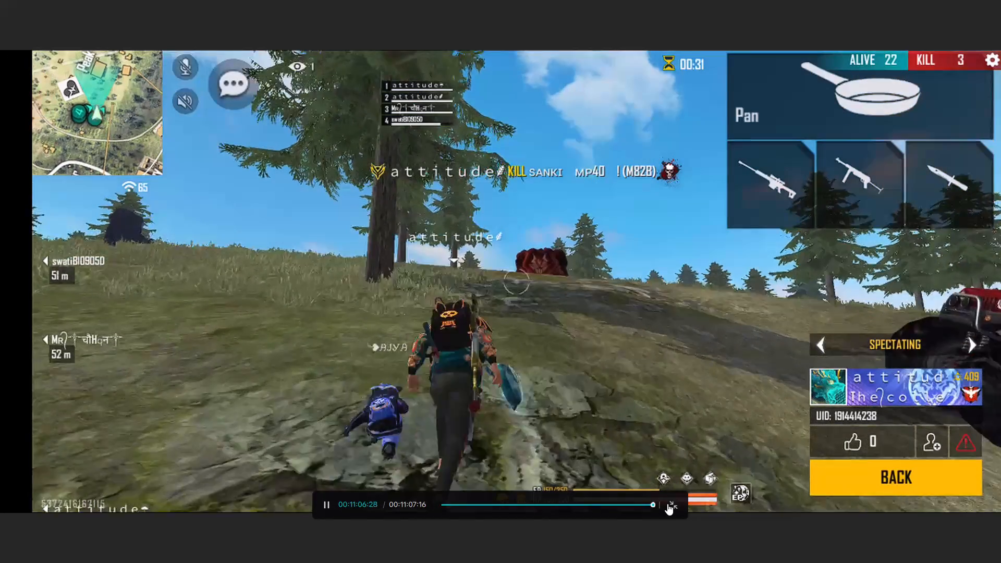
pyautogui.click(667, 503)
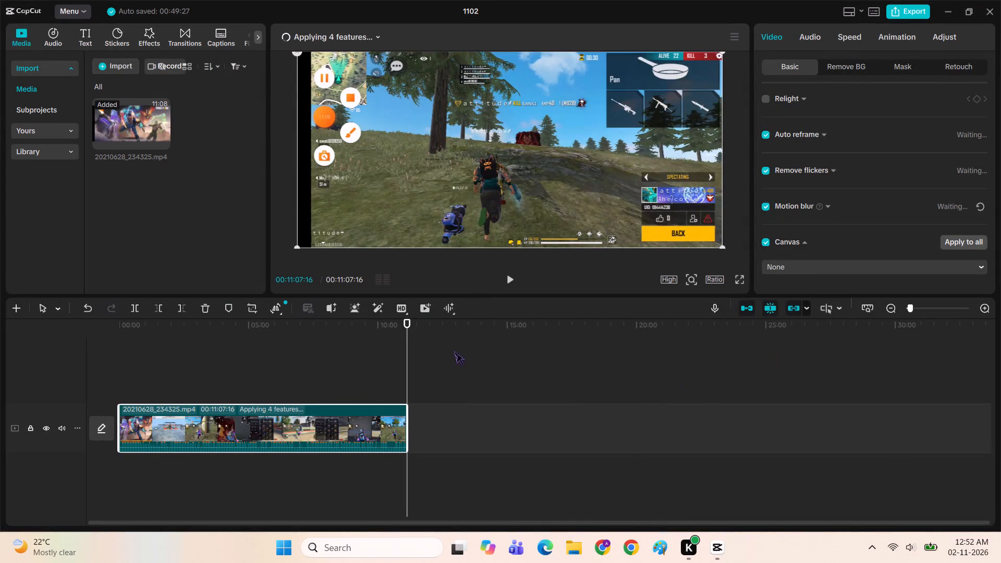
# Move the playhead back to the start of the timeline at 00:00:00:00.
pyautogui.moveTo(407, 323); pyautogui.dragTo(105, 400)
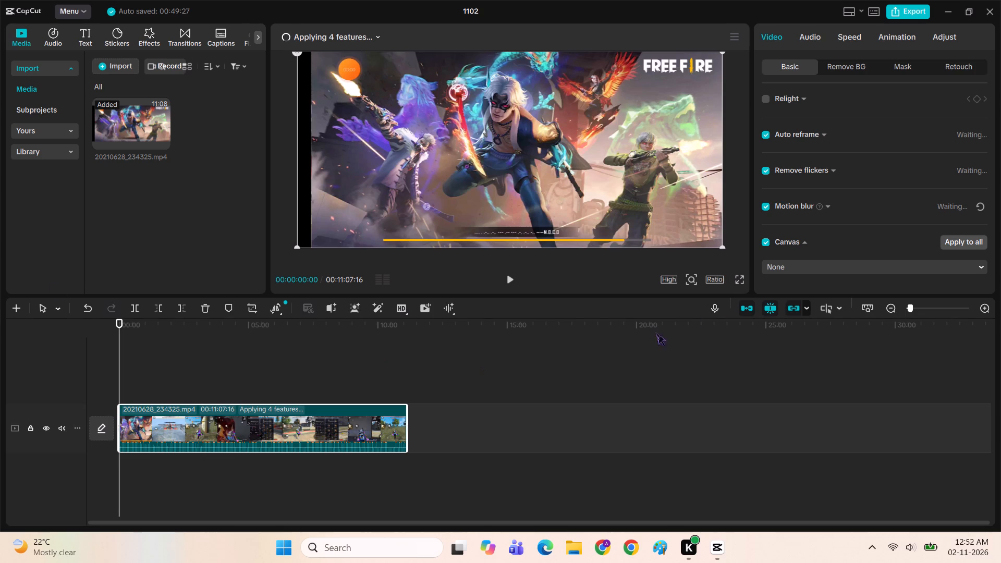
pyautogui.scroll(2, 878, 266)
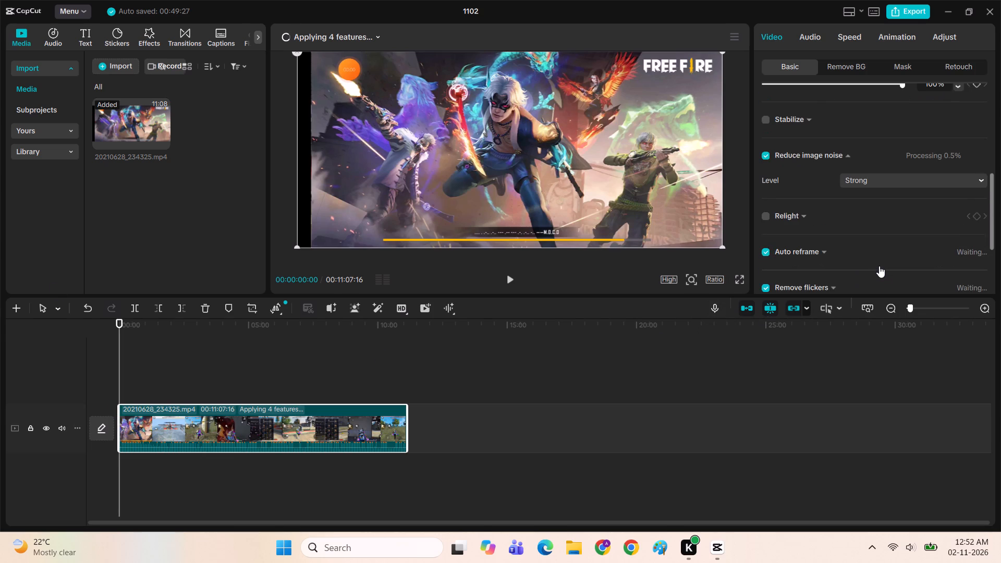
pyautogui.scroll(-3, 879, 266)
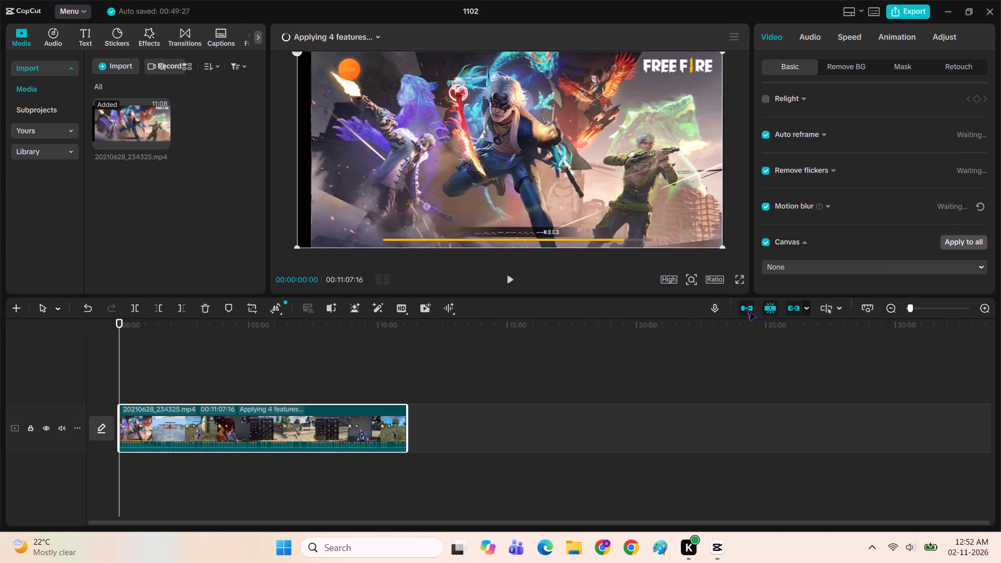
# Turn off the main track magnet, auto snapping and linkage for the timeline.
pyautogui.click(744, 308)
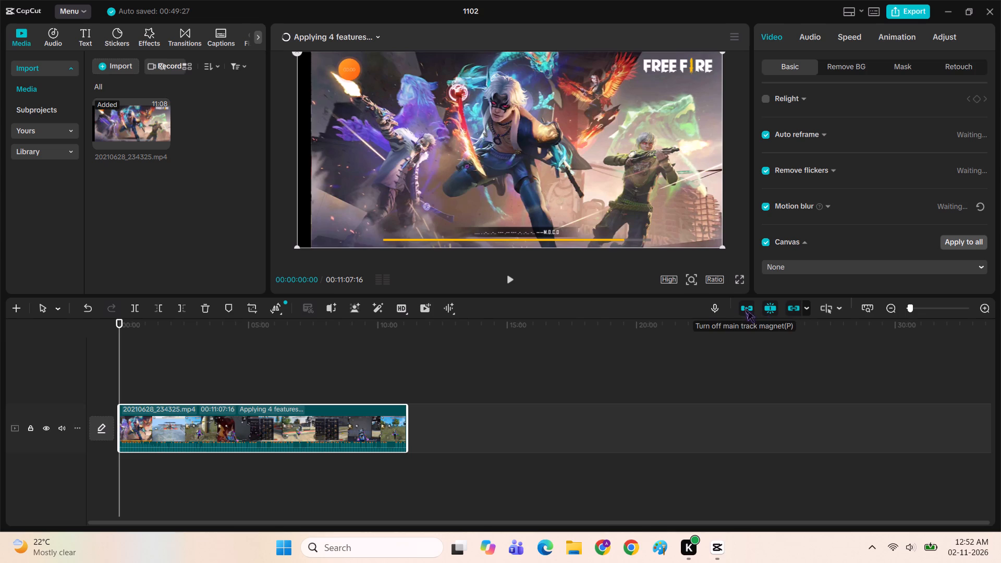
pyautogui.click(771, 307)
pyautogui.click(791, 307)
# Include Overlay and Audio among the linked item types in the linkage settings.
pyautogui.click(819, 279)
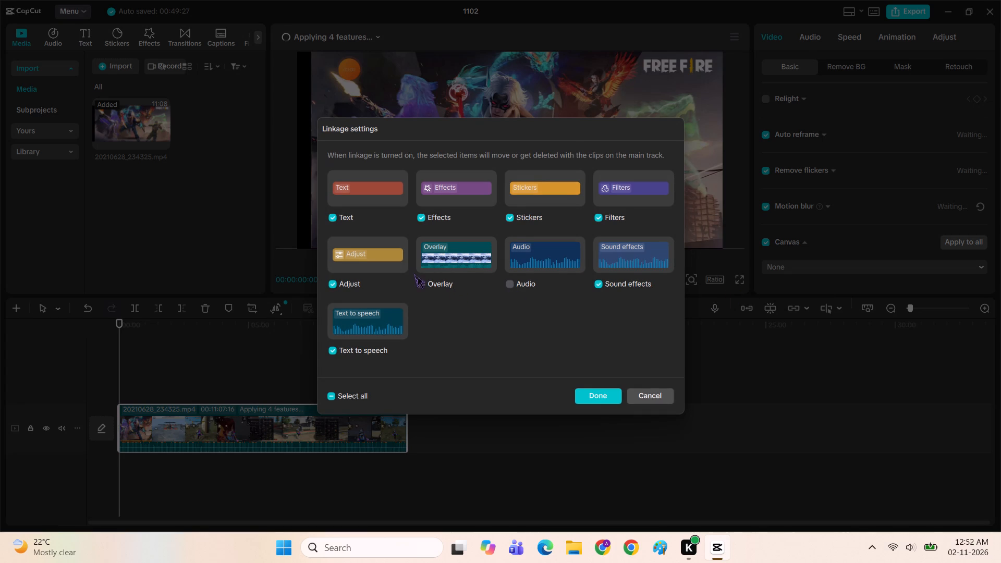
pyautogui.click(427, 284)
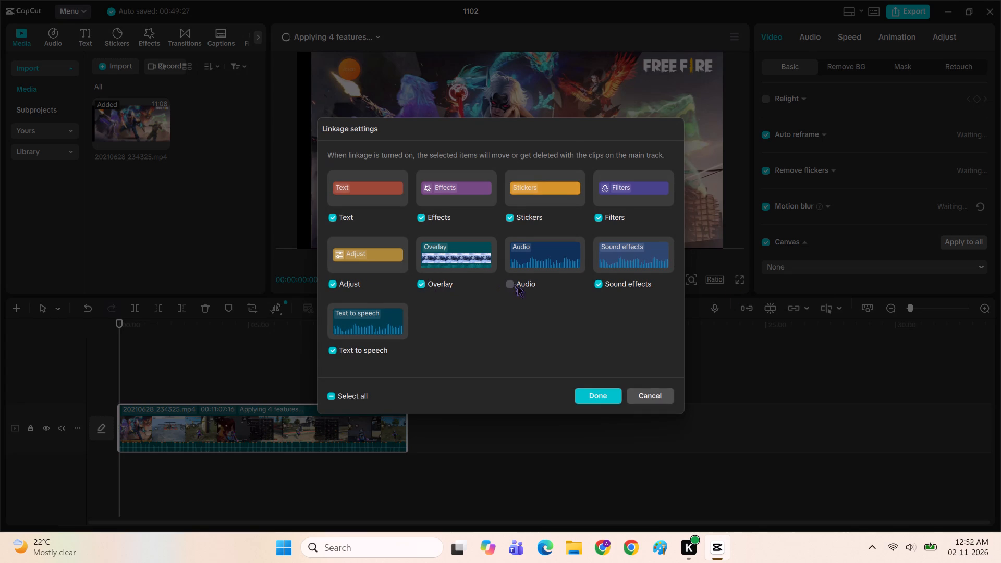
pyautogui.click(514, 283)
pyautogui.click(603, 391)
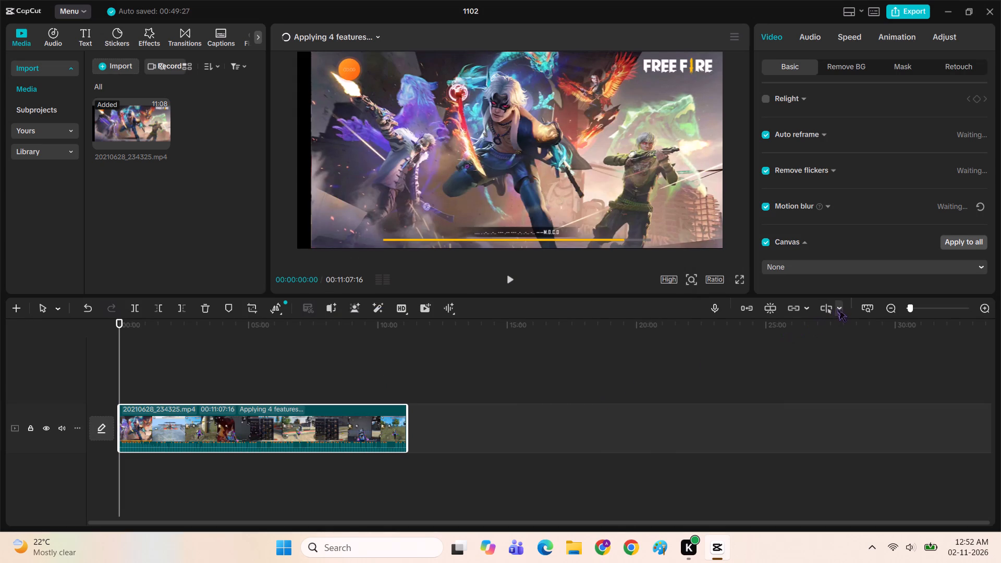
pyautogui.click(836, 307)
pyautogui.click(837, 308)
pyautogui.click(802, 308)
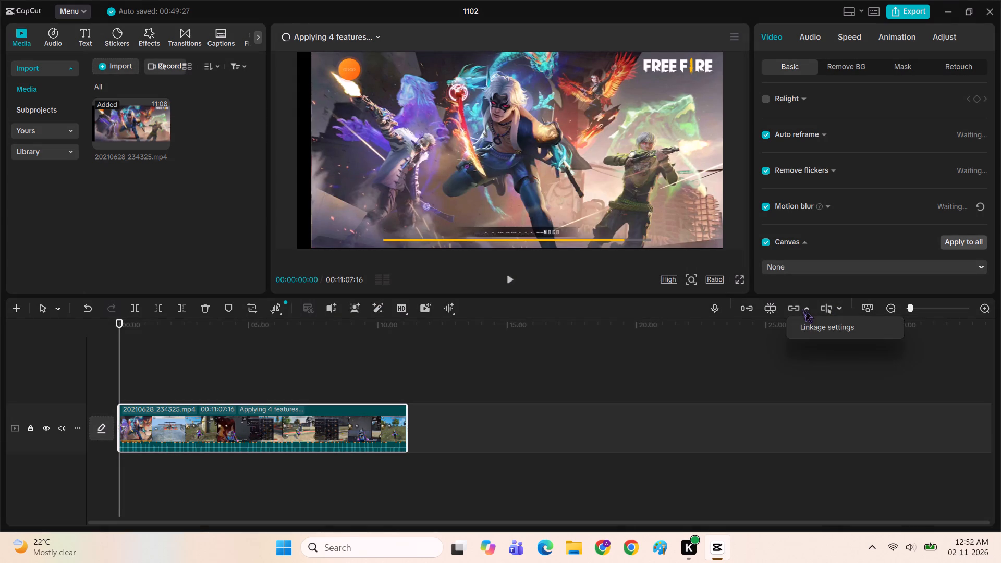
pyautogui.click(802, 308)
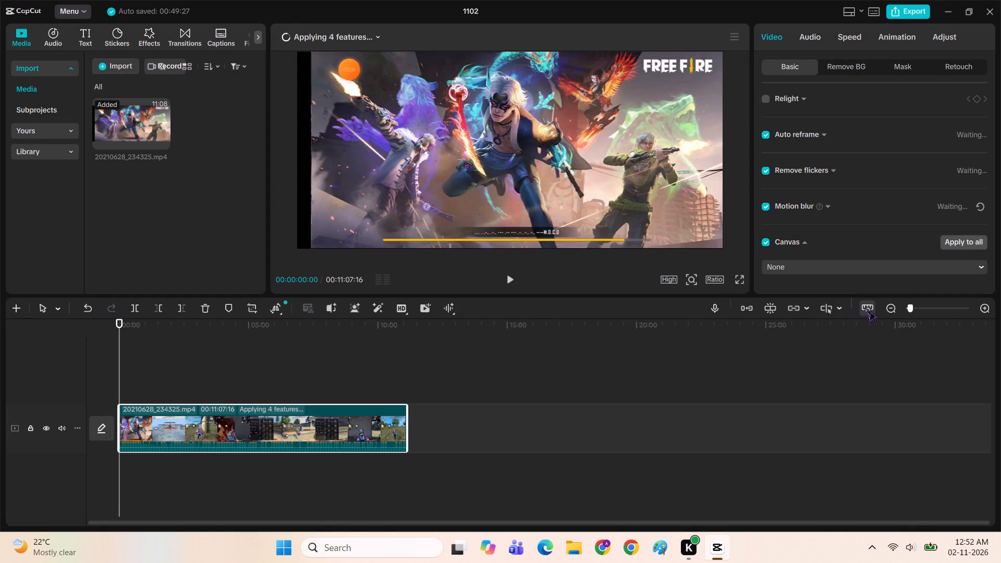
# Fit the clip to the timeline, magnify it to the maximum and look along its frames, ending back at the start.
pyautogui.click(868, 309)
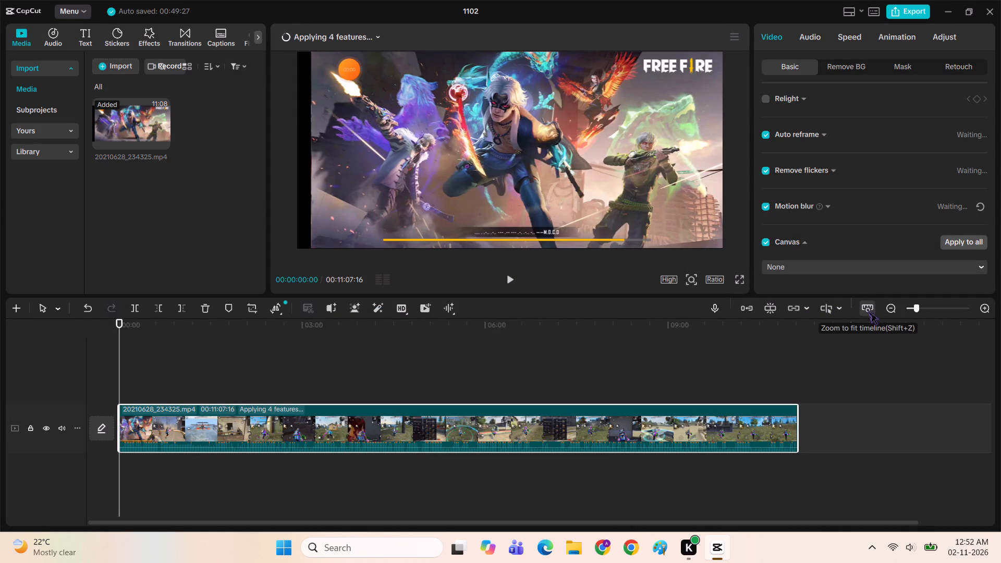
pyautogui.click(868, 310)
pyautogui.moveTo(917, 307); pyautogui.dragTo(932, 315)
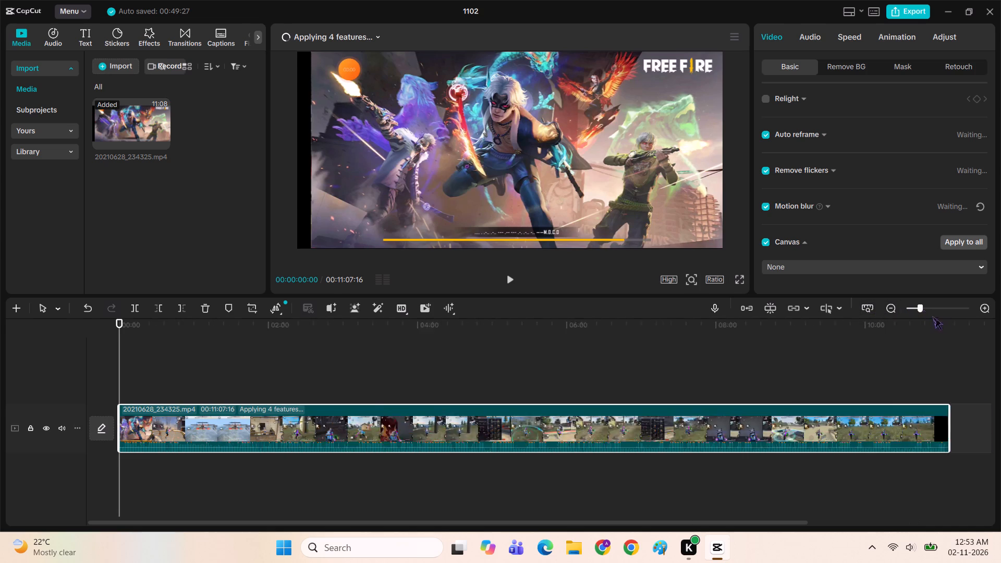
pyautogui.moveTo(932, 315); pyautogui.dragTo(974, 319)
pyautogui.scroll(-1, 584, 413)
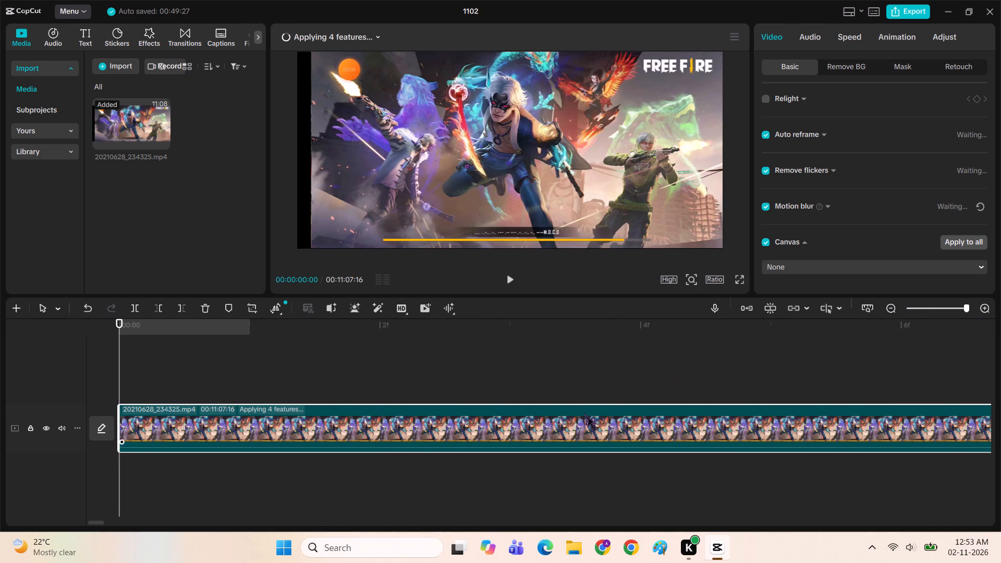
pyautogui.scroll(-3, 584, 413)
pyautogui.moveTo(97, 520); pyautogui.dragTo(467, 548)
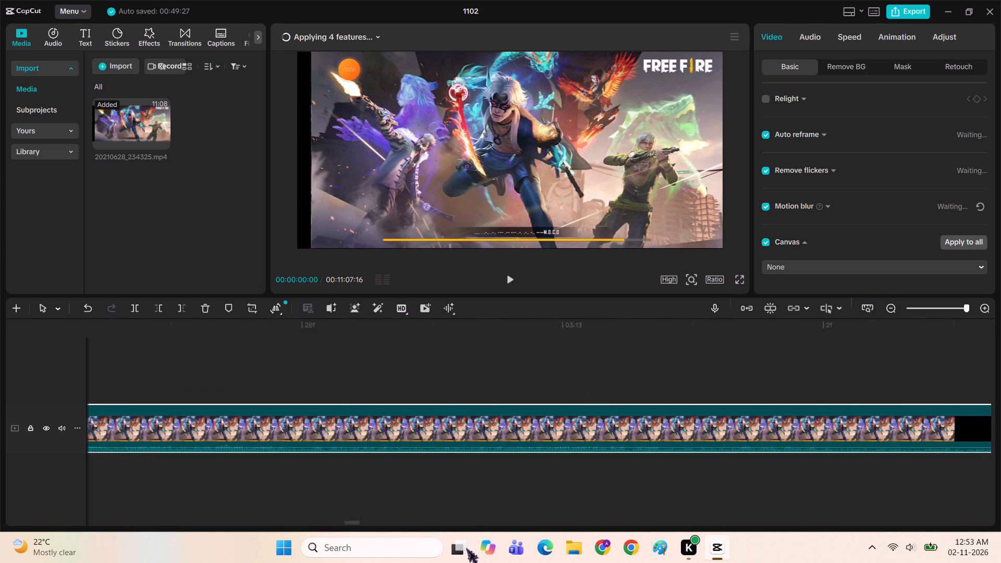
pyautogui.moveTo(467, 548); pyautogui.dragTo(470, 547)
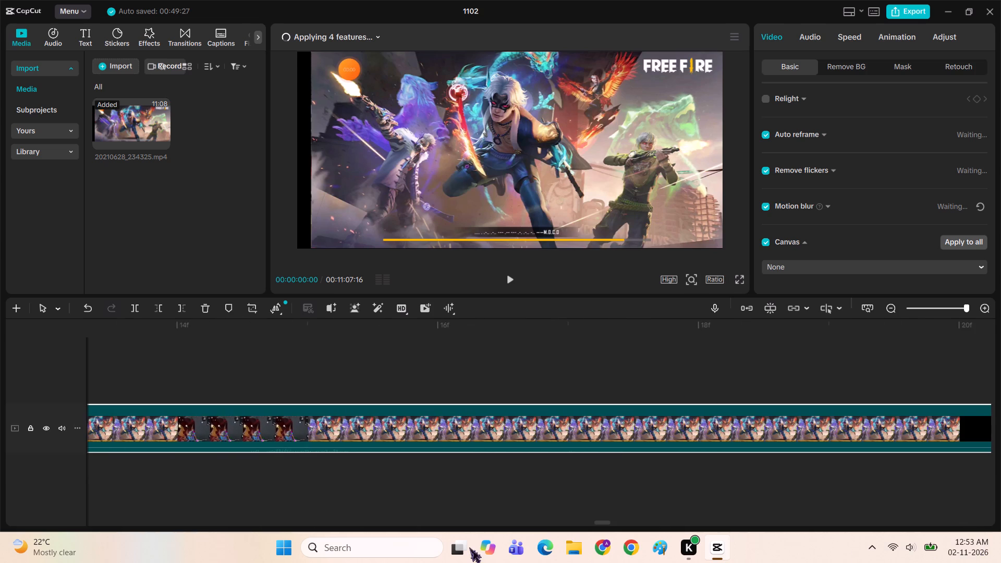
pyautogui.moveTo(470, 547); pyautogui.dragTo(23, 547)
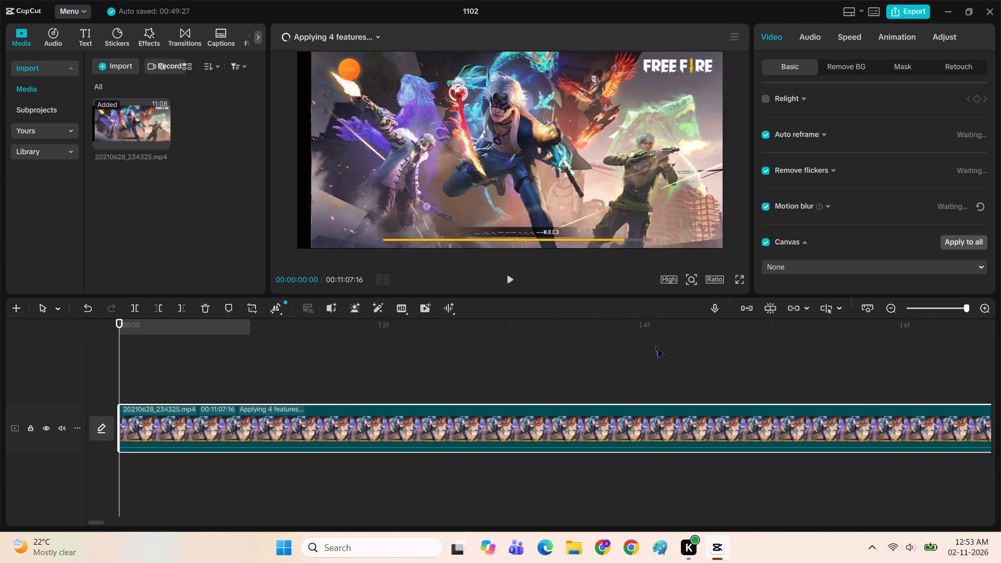
# Play the clip from the start, watch part of it full screen and return to the editing view.
pyautogui.click(506, 285)
pyautogui.click(506, 283)
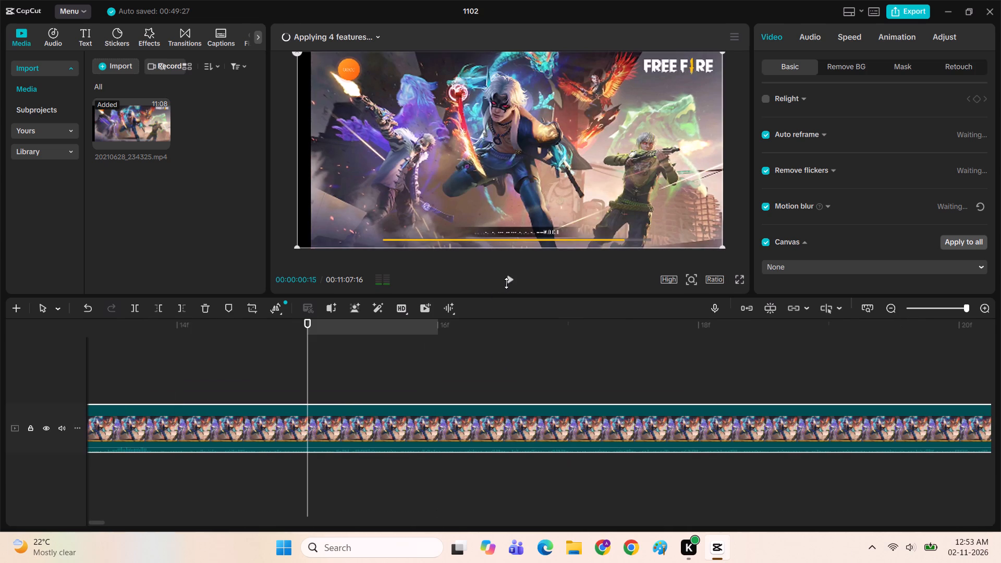
pyautogui.click(510, 283)
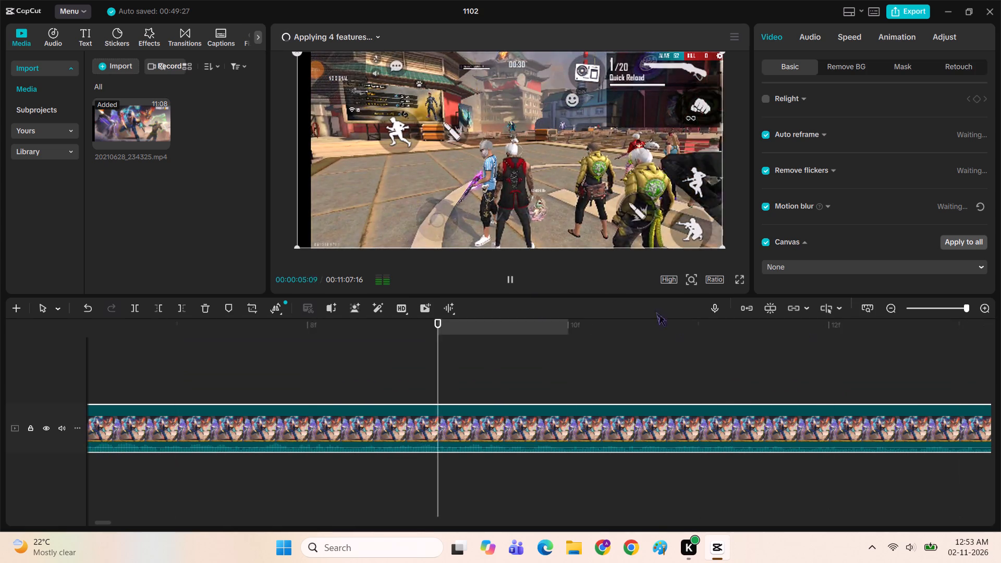
pyautogui.click(745, 278)
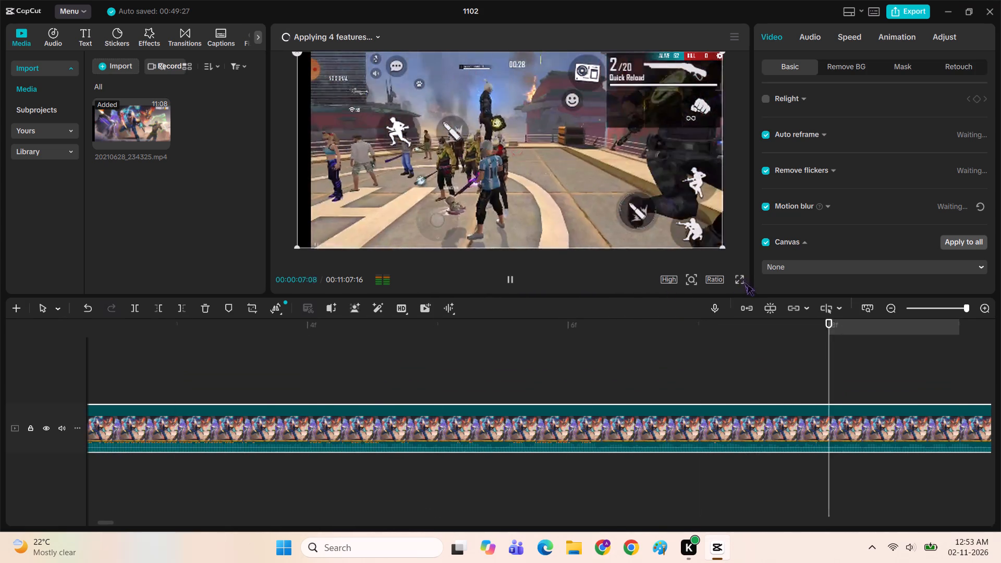
pyautogui.click(743, 281)
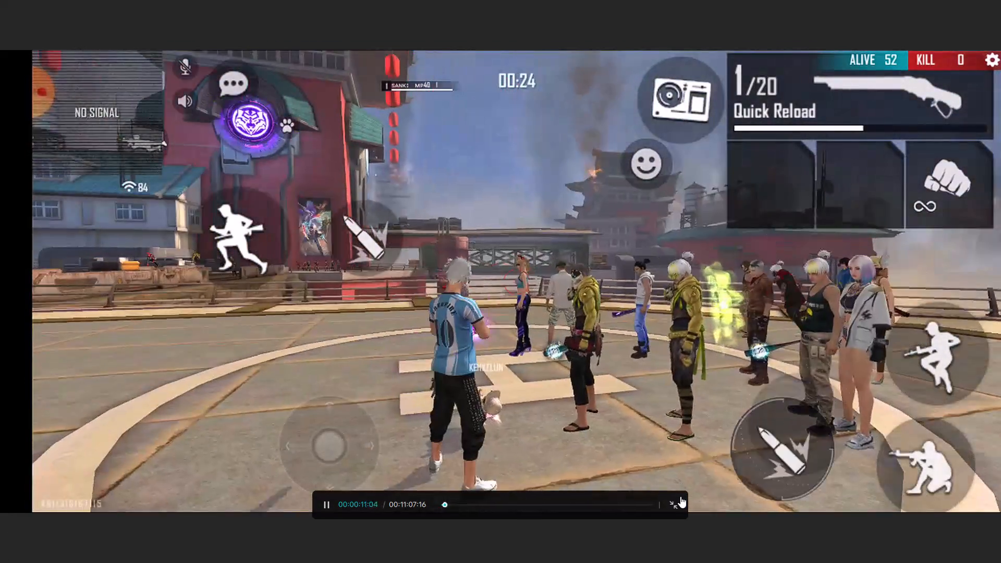
pyautogui.click(680, 496)
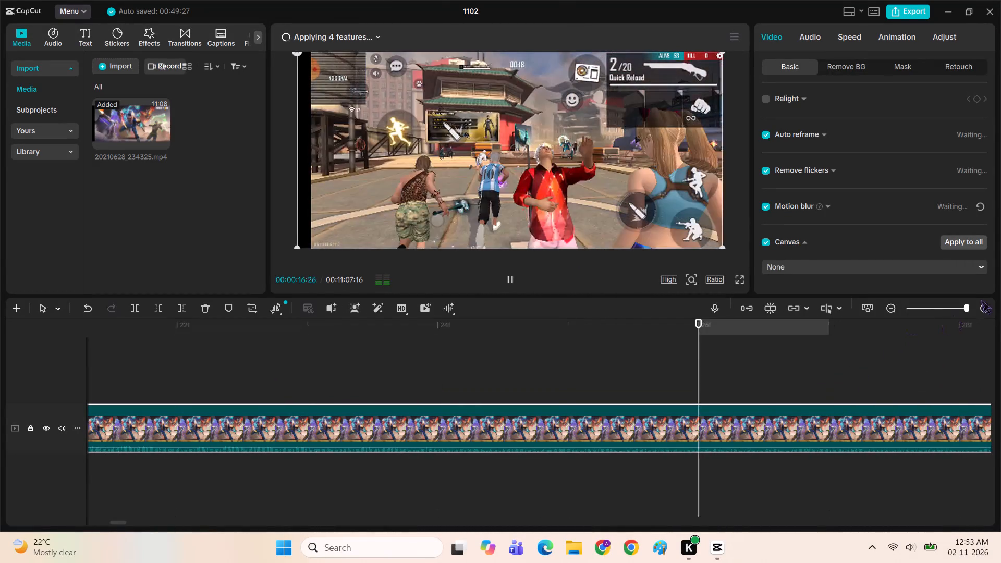
# Zoom the timeline out until the whole clip is visible, and deselect the clip.
pyautogui.moveTo(966, 308); pyautogui.dragTo(899, 327)
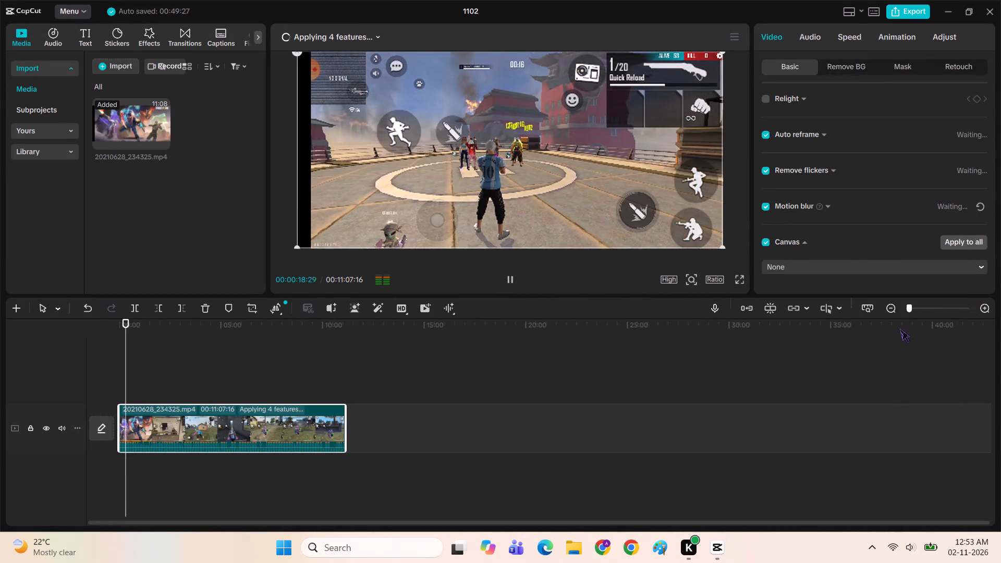
pyautogui.moveTo(899, 327); pyautogui.dragTo(910, 342)
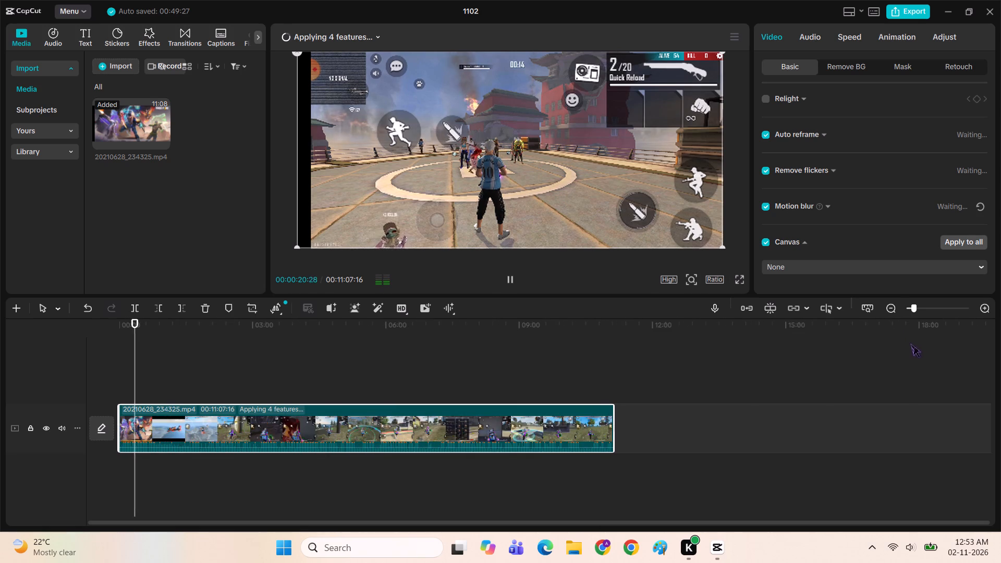
pyautogui.moveTo(910, 342); pyautogui.dragTo(904, 339)
pyautogui.click(737, 363)
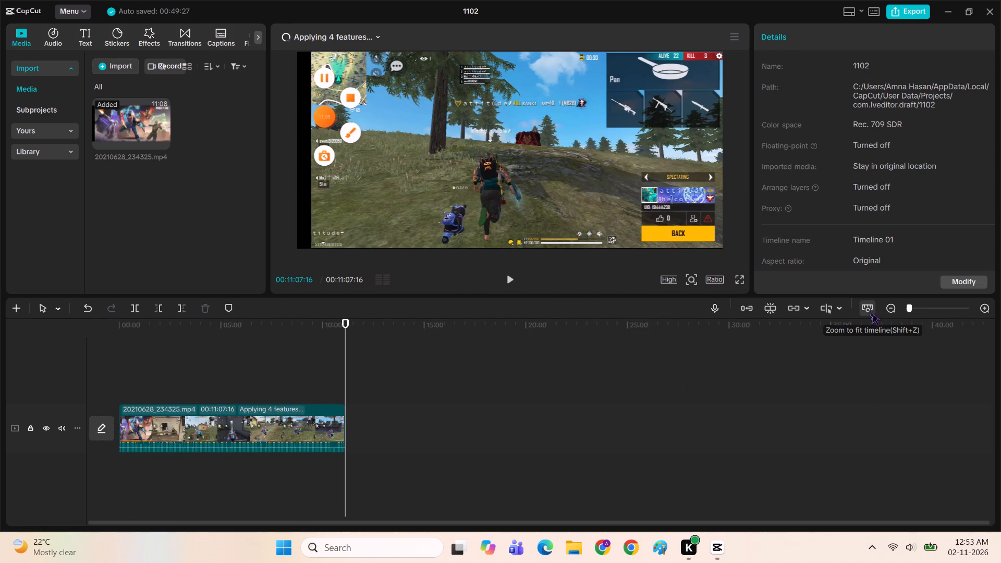
# Play the opening frames of the clip in the preview and pause near the start.
pyautogui.click(518, 279)
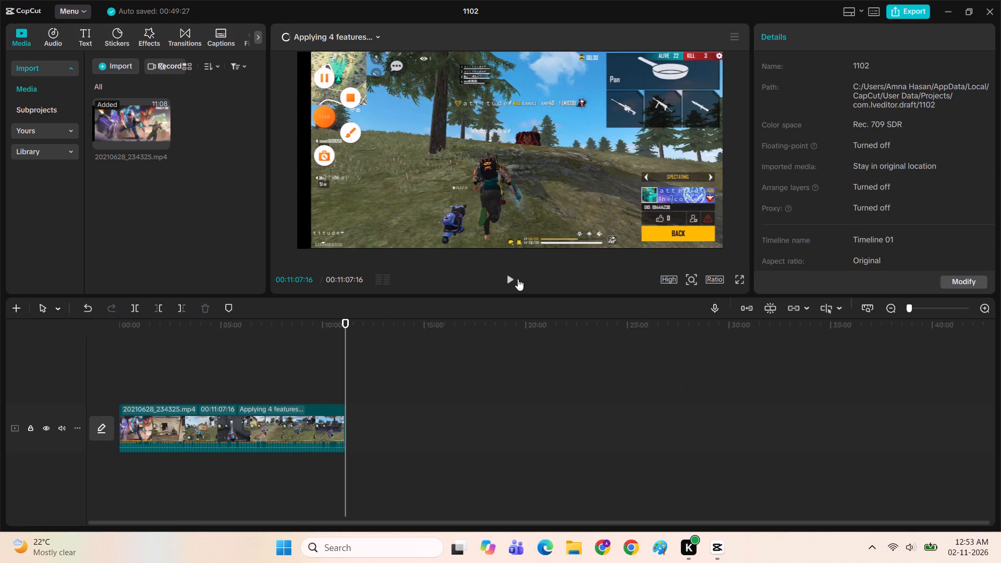
pyautogui.click(510, 281)
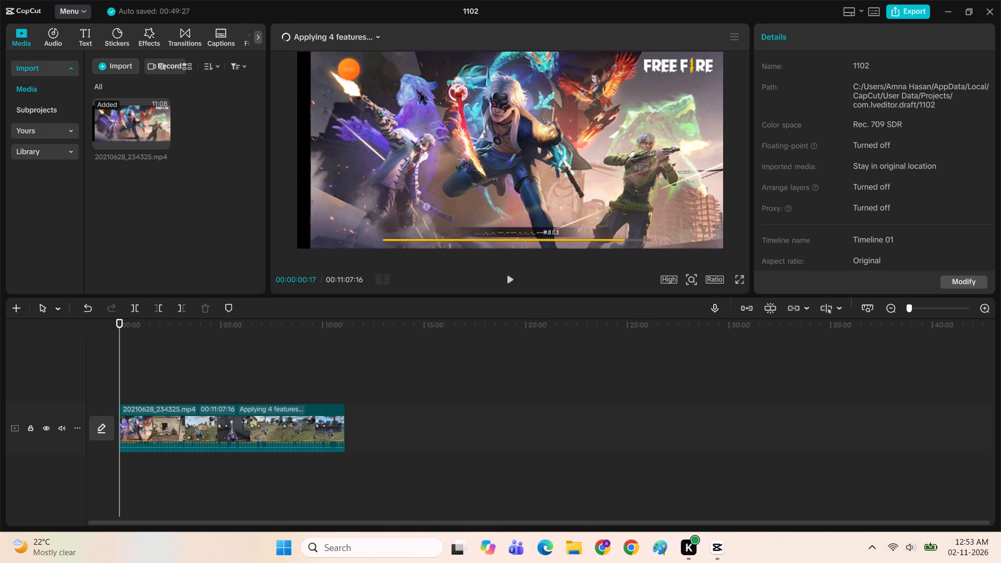
# Examine the progress of the four features being applied to the clip, and close the overview.
pyautogui.click(370, 36)
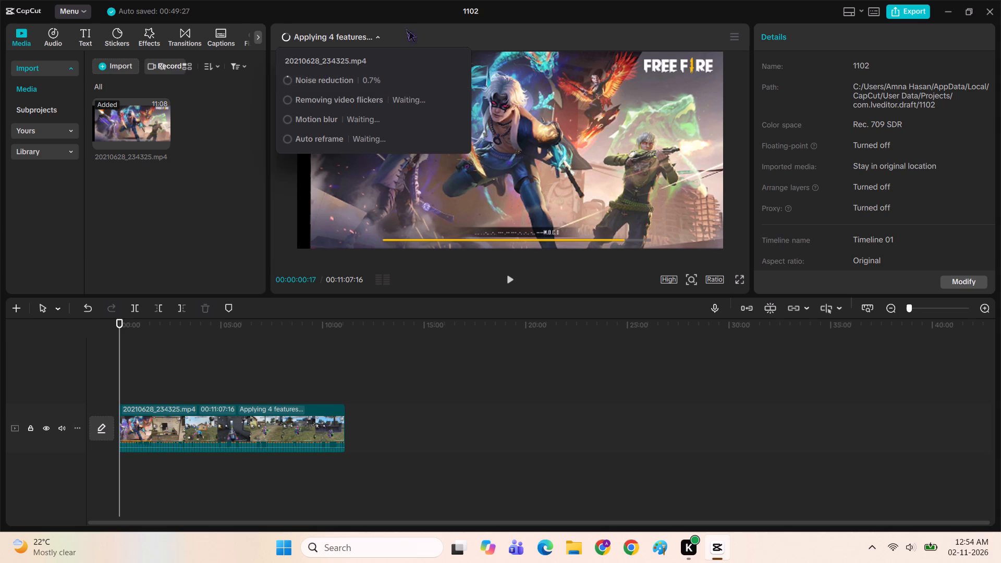
pyautogui.click(429, 354)
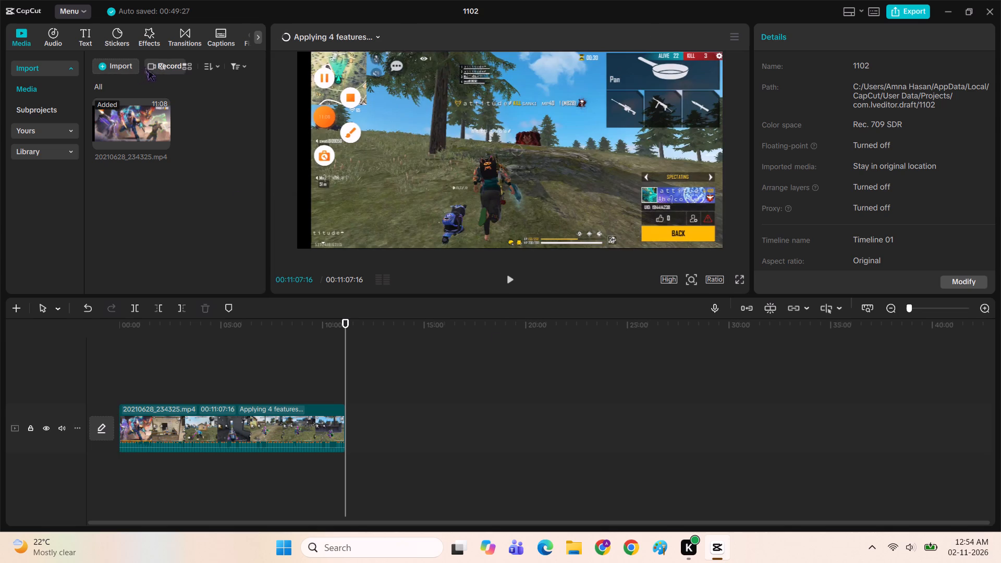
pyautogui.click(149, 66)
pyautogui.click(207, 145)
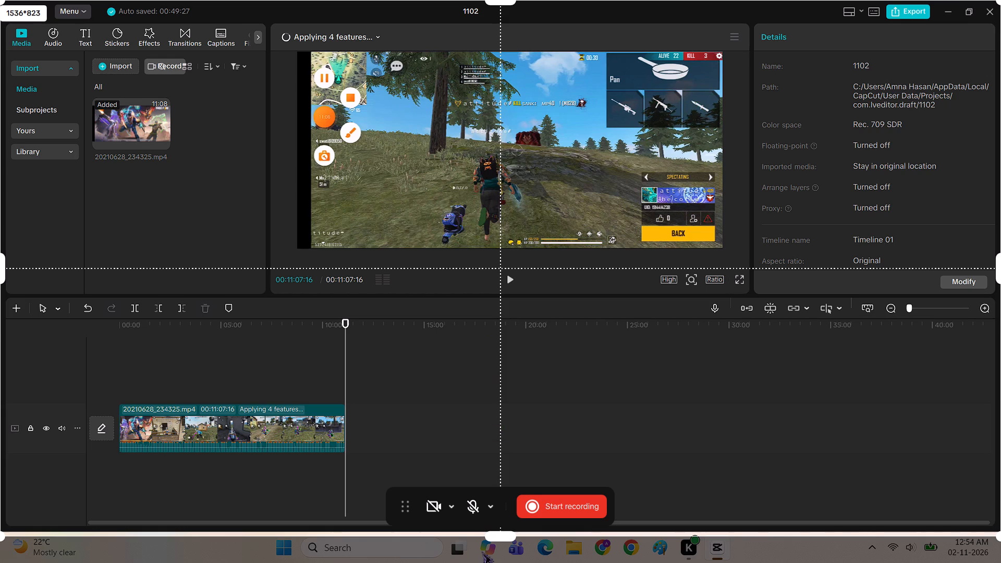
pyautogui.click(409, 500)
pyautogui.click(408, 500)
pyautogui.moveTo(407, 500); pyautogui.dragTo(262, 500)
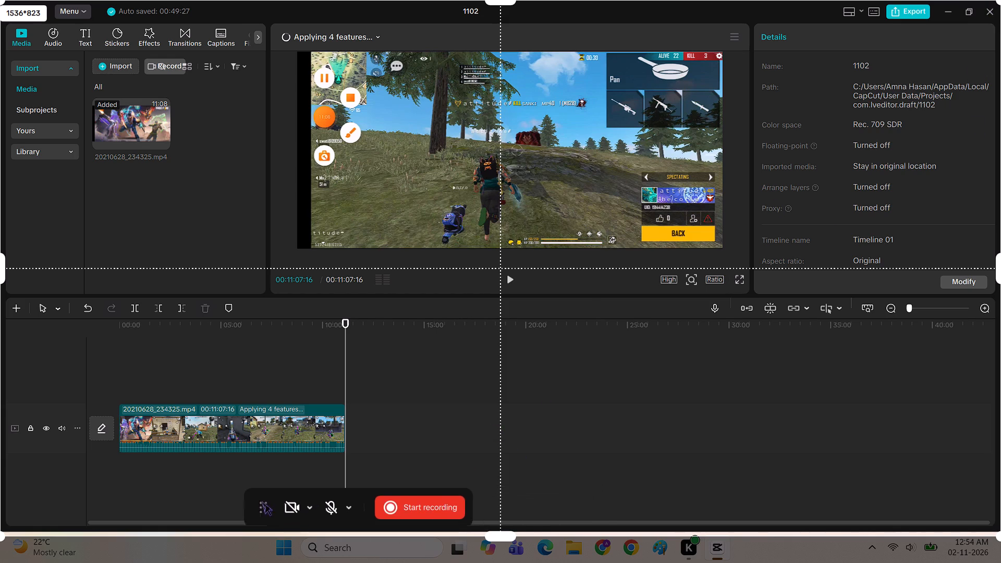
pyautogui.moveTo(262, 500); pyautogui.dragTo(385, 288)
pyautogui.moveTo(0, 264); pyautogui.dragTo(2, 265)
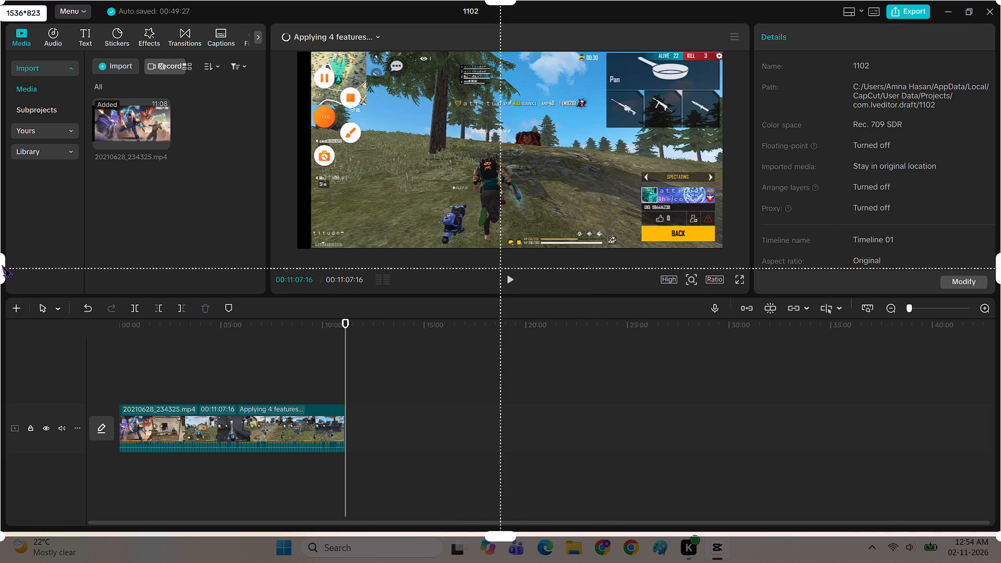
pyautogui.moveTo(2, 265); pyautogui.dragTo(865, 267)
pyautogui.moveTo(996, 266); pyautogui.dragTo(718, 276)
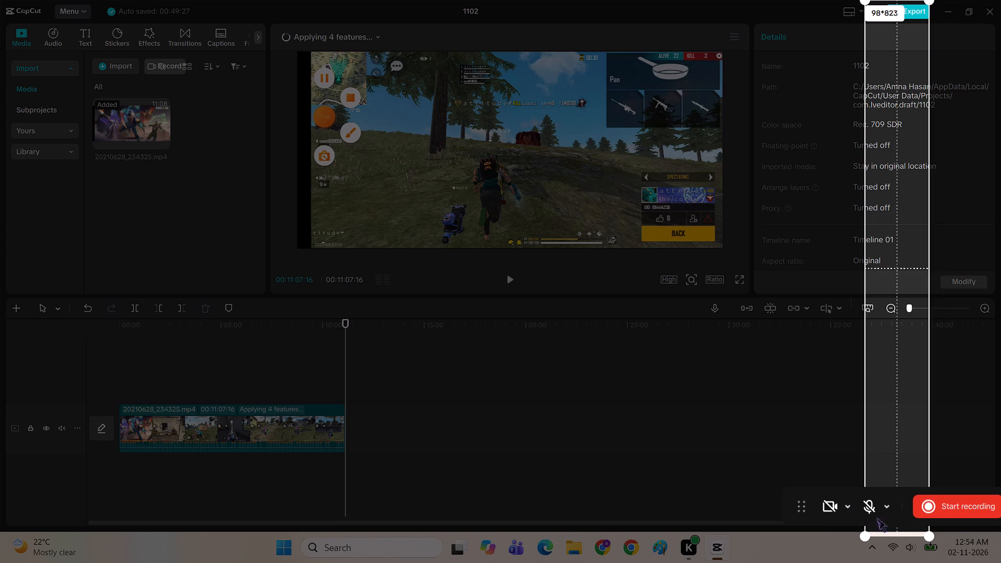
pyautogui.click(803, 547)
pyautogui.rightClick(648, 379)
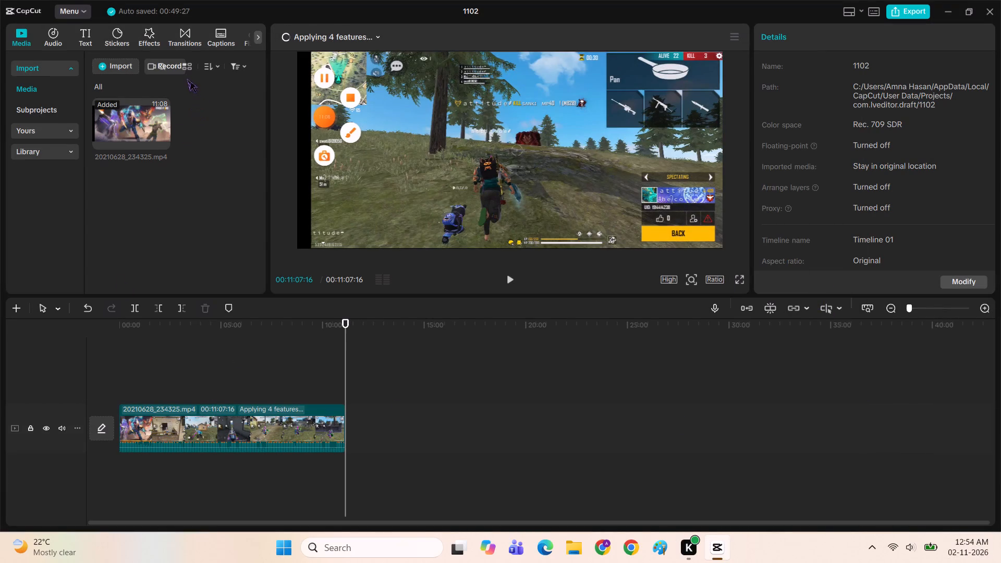
# Switch the imported media display to the wide filmstrip view.
pyautogui.click(192, 59)
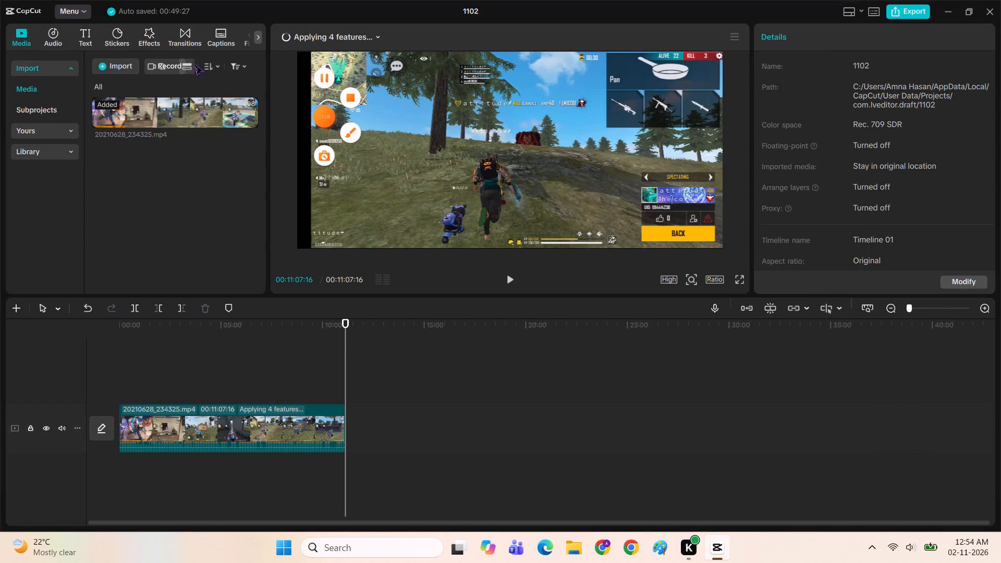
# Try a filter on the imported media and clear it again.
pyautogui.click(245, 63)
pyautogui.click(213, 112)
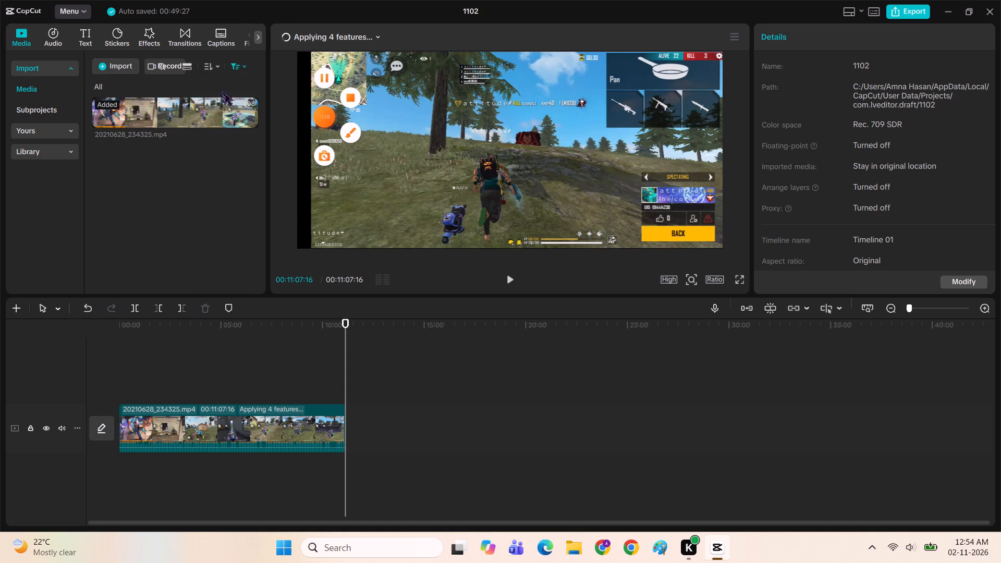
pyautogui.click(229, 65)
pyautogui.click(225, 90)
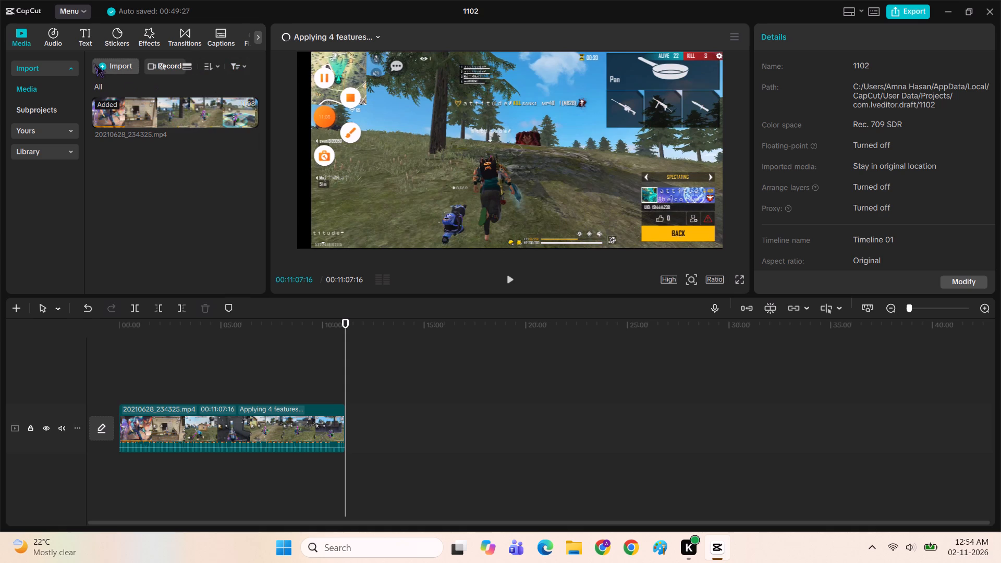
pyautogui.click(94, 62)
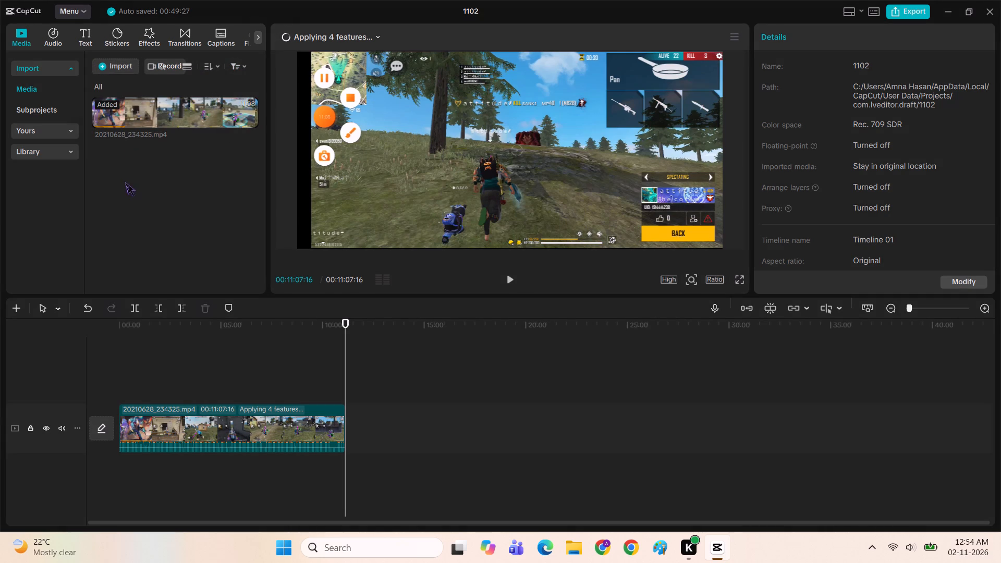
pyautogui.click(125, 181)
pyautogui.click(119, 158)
# Move the playhead back to the start of the timeline at 00:00:00:00.
pyautogui.moveTo(344, 323); pyautogui.dragTo(63, 380)
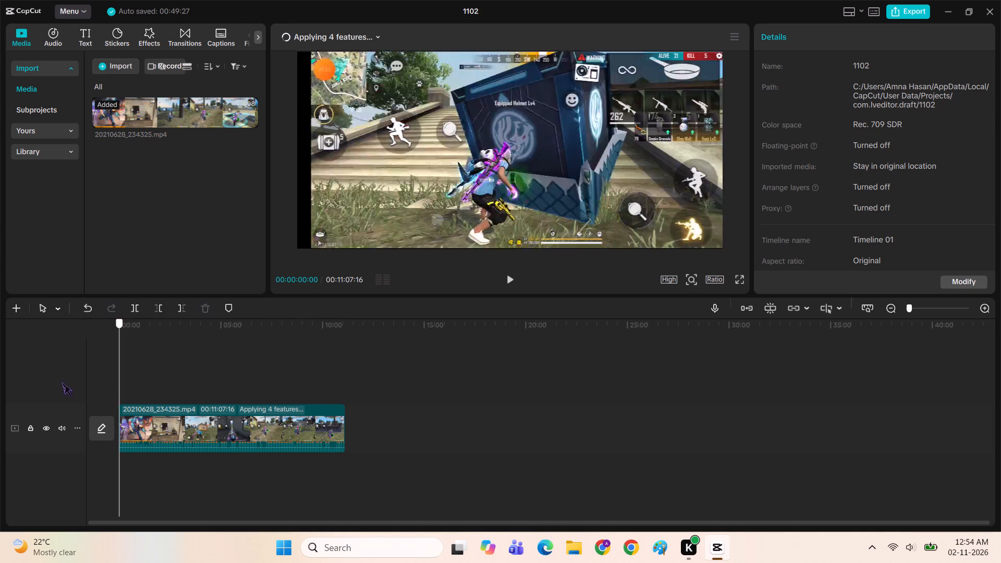
pyautogui.click(103, 428)
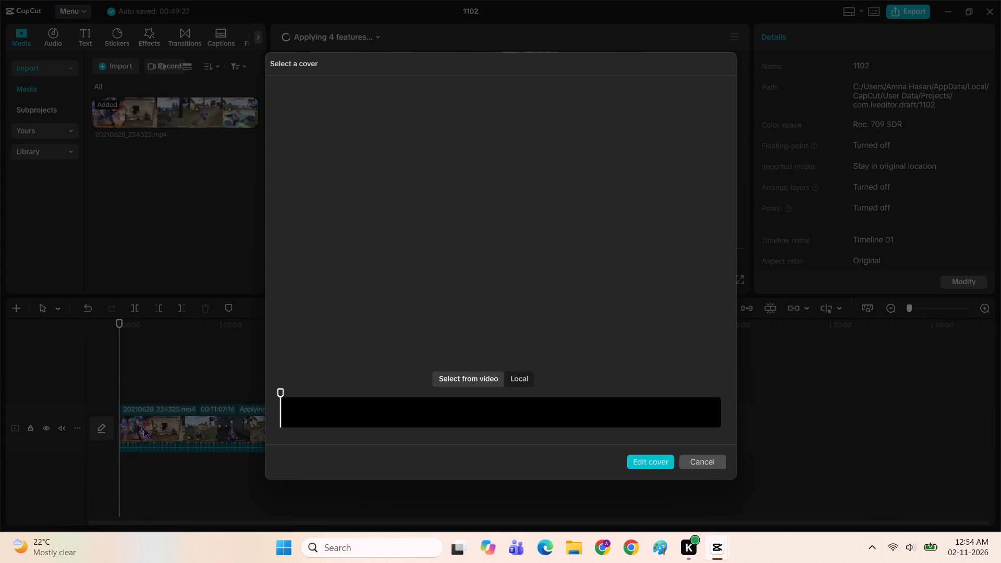
pyautogui.click(505, 376)
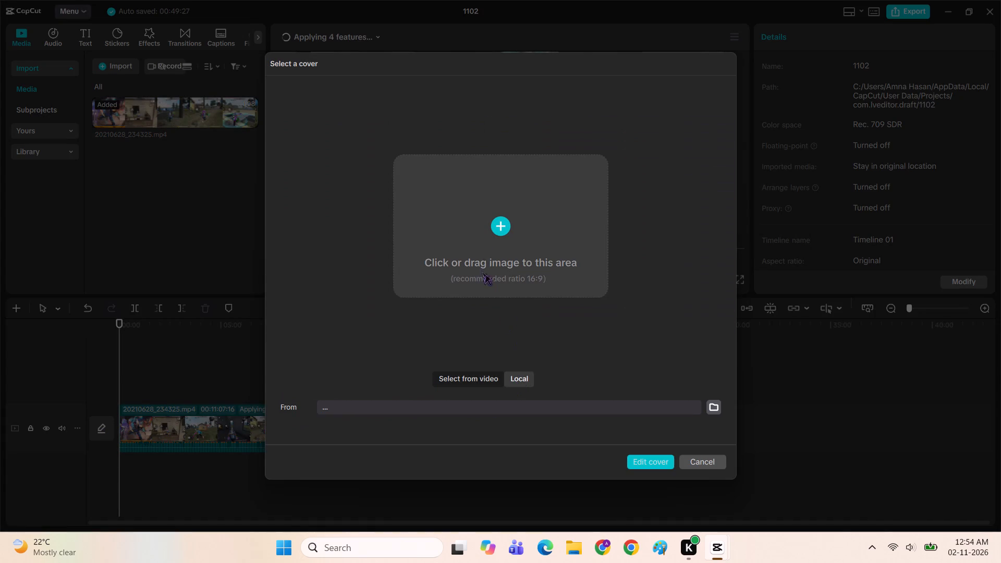
pyautogui.click(483, 229)
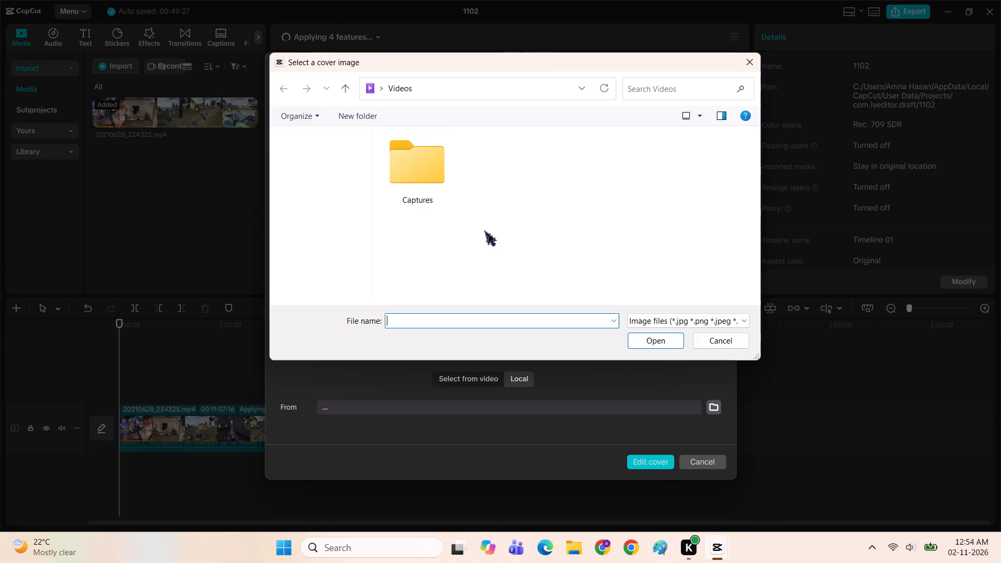
pyautogui.doubleClick(394, 182)
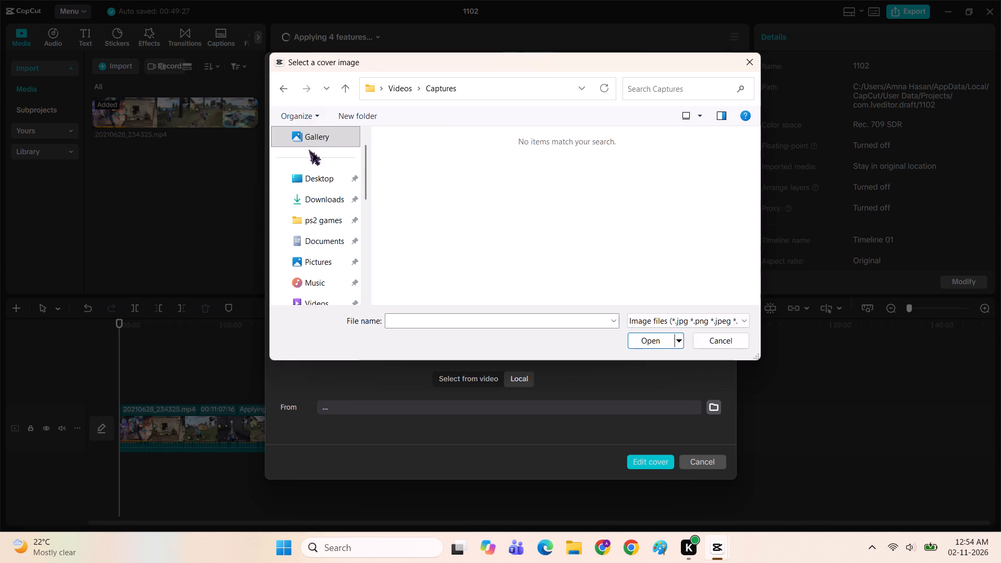
pyautogui.scroll(-1, 346, 221)
pyautogui.scroll(1, 299, 142)
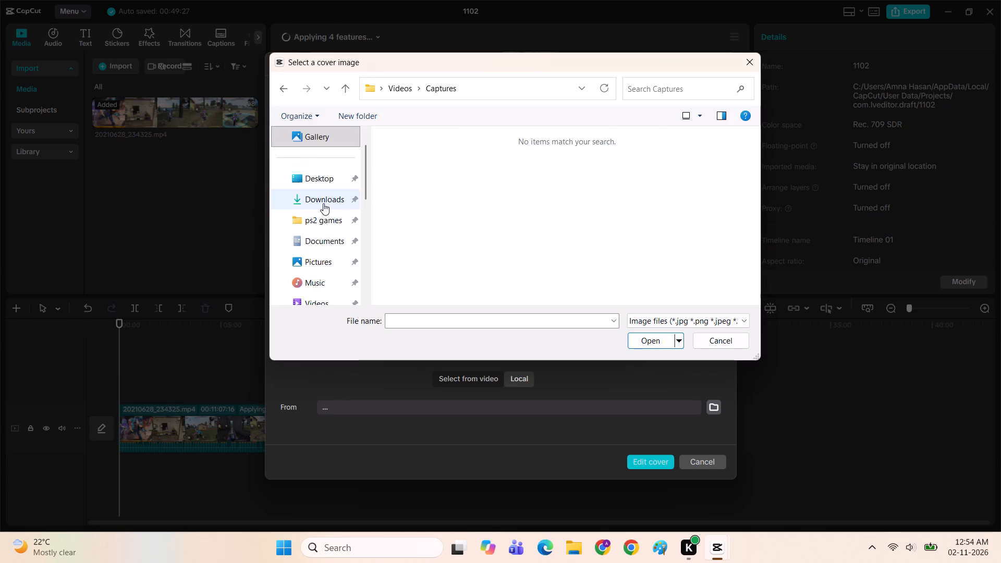
pyautogui.click(323, 203)
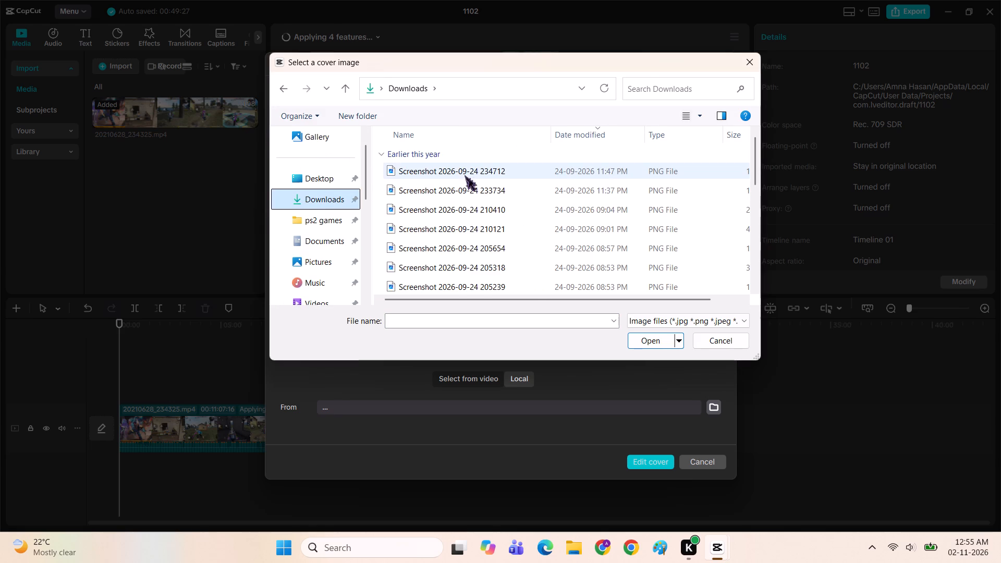
pyautogui.click(465, 175)
pyautogui.click(640, 340)
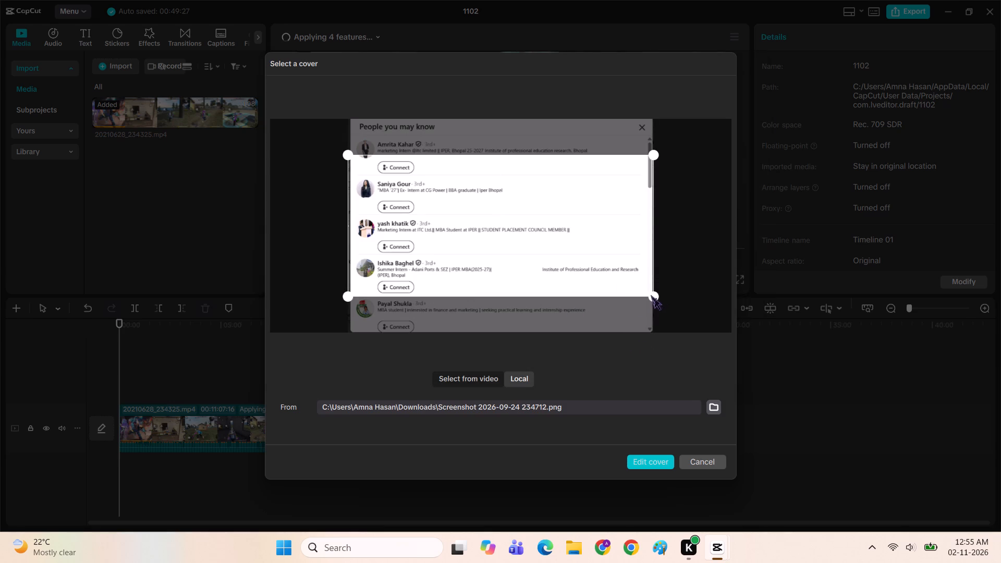
# Position the cover crop over the upper part of the screenshot and complete the cover design without a template or text.
pyautogui.moveTo(649, 296); pyautogui.dragTo(648, 337)
pyautogui.scroll(3, 529, 248)
pyautogui.scroll(-3, 528, 253)
pyautogui.moveTo(484, 222); pyautogui.dragTo(455, 317)
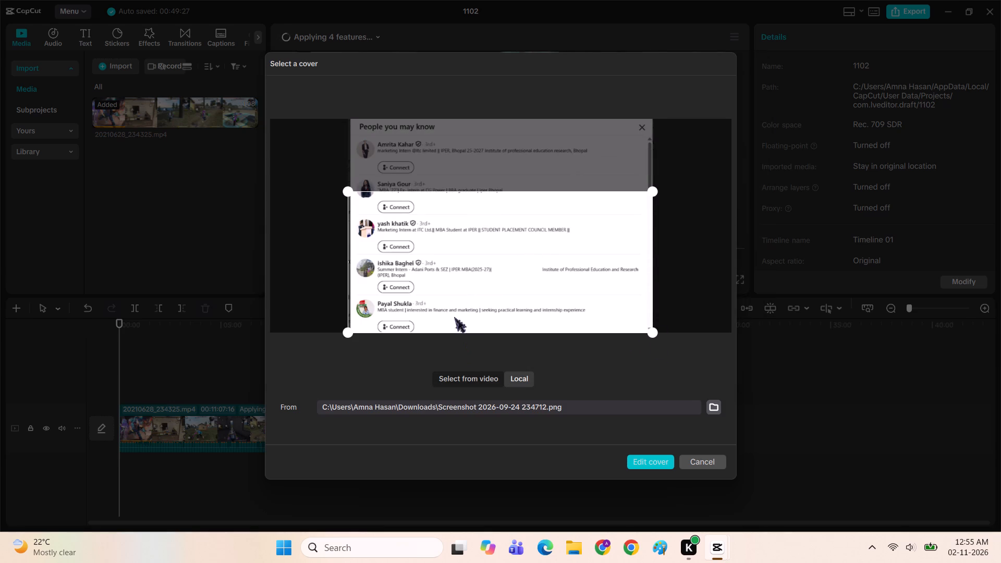
pyautogui.moveTo(455, 317); pyautogui.dragTo(481, 191)
pyautogui.click(663, 462)
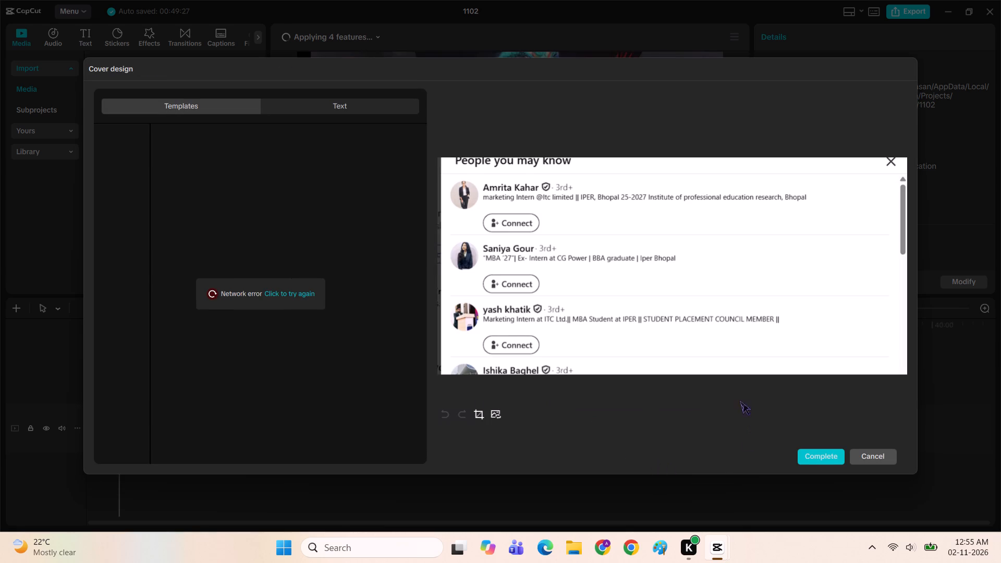
pyautogui.click(812, 456)
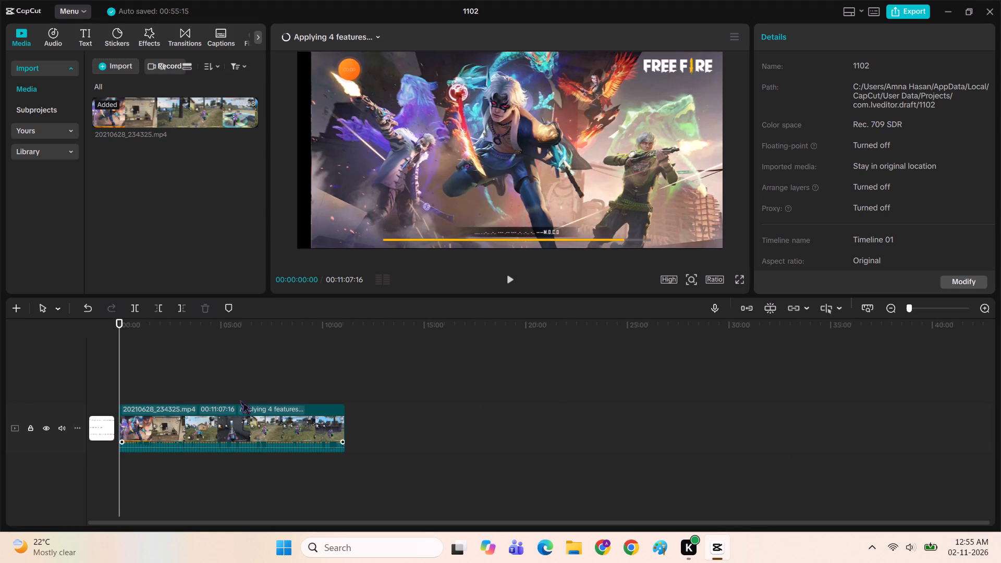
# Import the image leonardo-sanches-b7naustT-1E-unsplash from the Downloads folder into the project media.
pyautogui.click(32, 86)
pyautogui.click(108, 65)
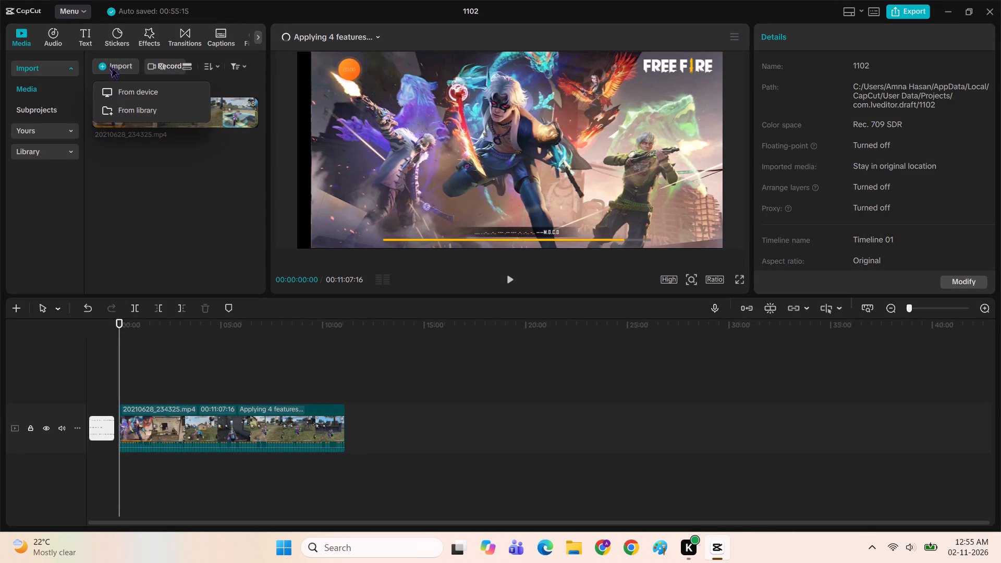
pyautogui.click(130, 92)
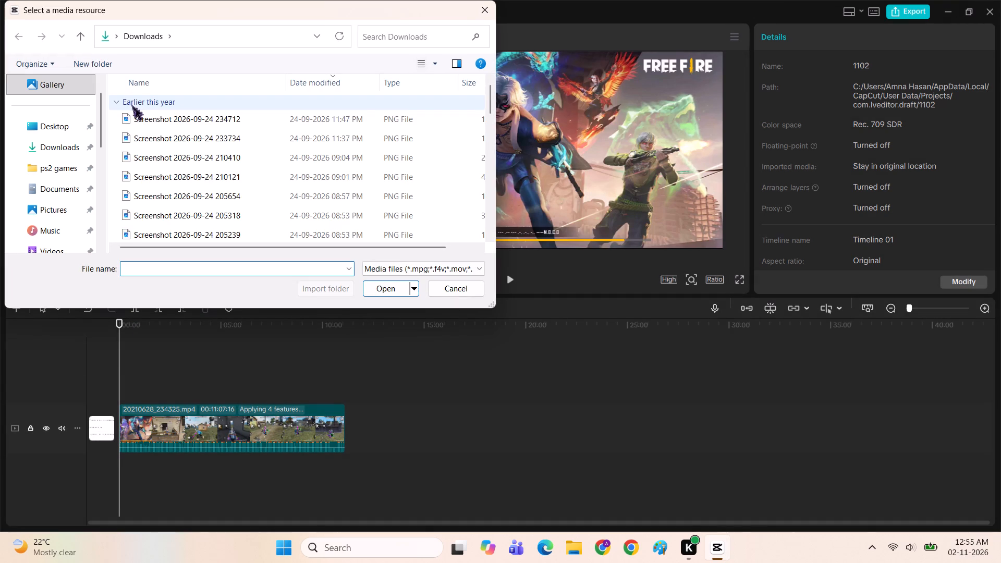
pyautogui.scroll(-4, 139, 117)
pyautogui.scroll(2, 172, 154)
pyautogui.scroll(-2, 173, 154)
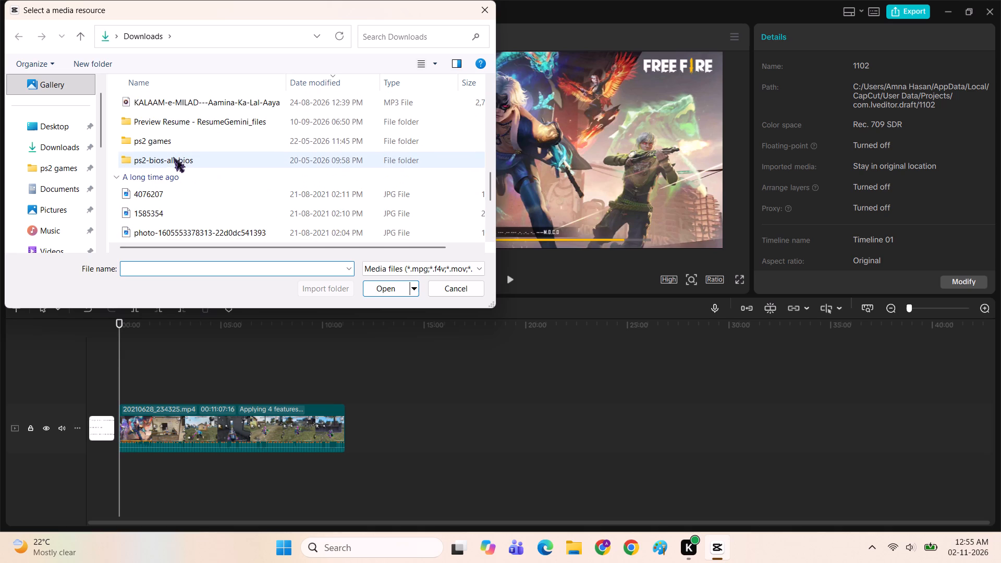
pyautogui.scroll(-3, 177, 163)
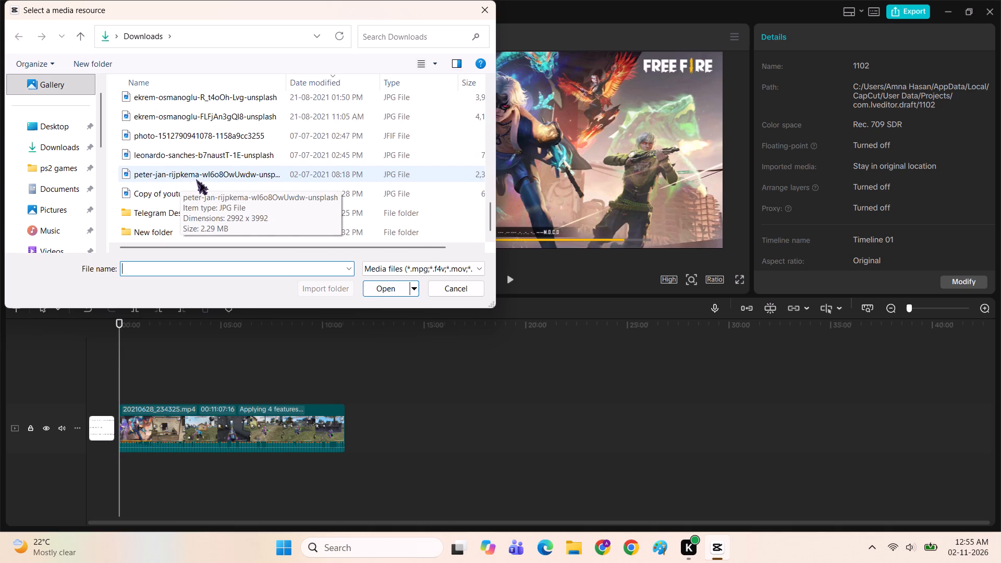
pyautogui.scroll(1, 218, 169)
pyautogui.scroll(-1, 218, 169)
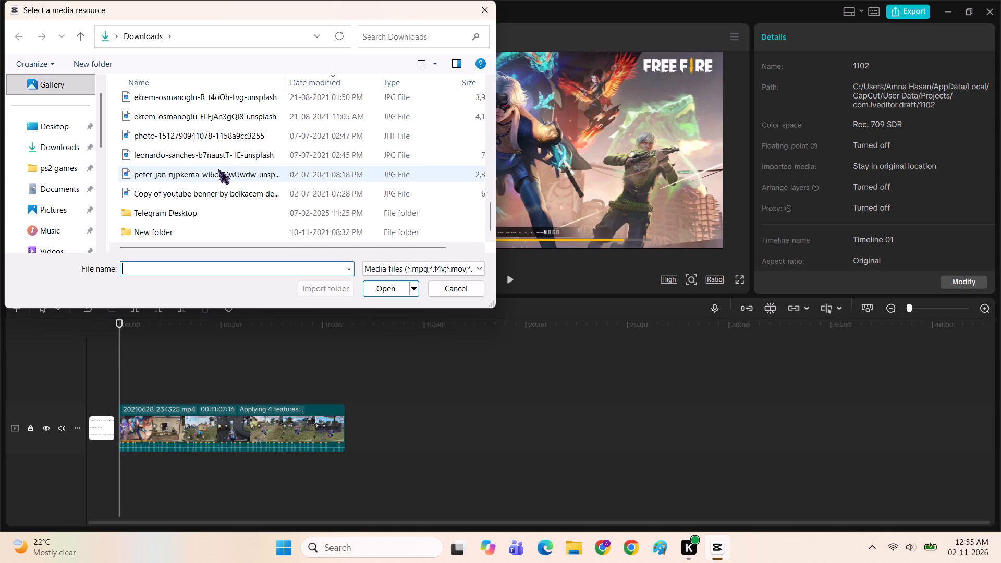
pyautogui.click(215, 158)
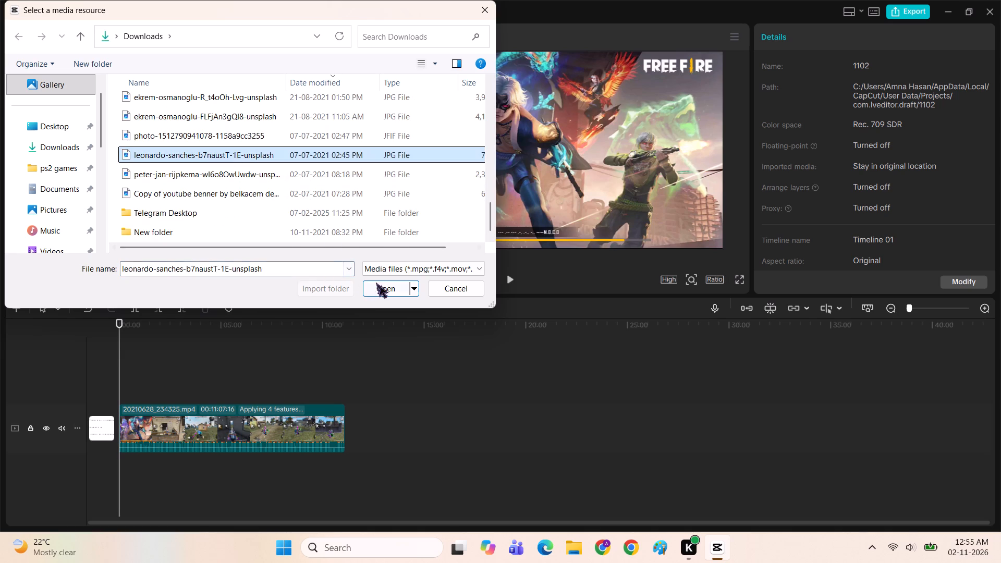
pyautogui.click(379, 283)
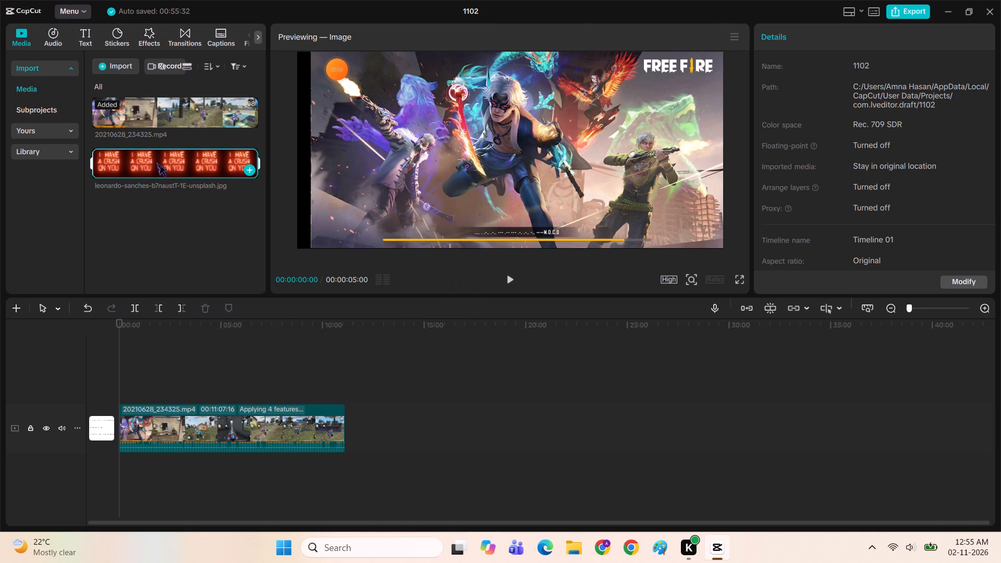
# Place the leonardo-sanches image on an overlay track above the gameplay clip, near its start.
pyautogui.moveTo(156, 162); pyautogui.dragTo(132, 421)
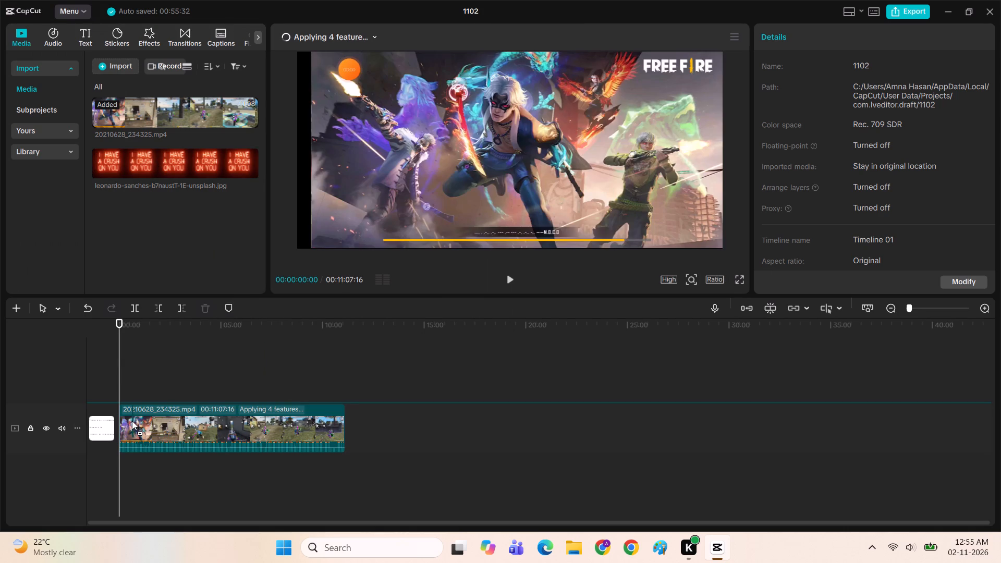
pyautogui.moveTo(132, 421); pyautogui.dragTo(132, 433)
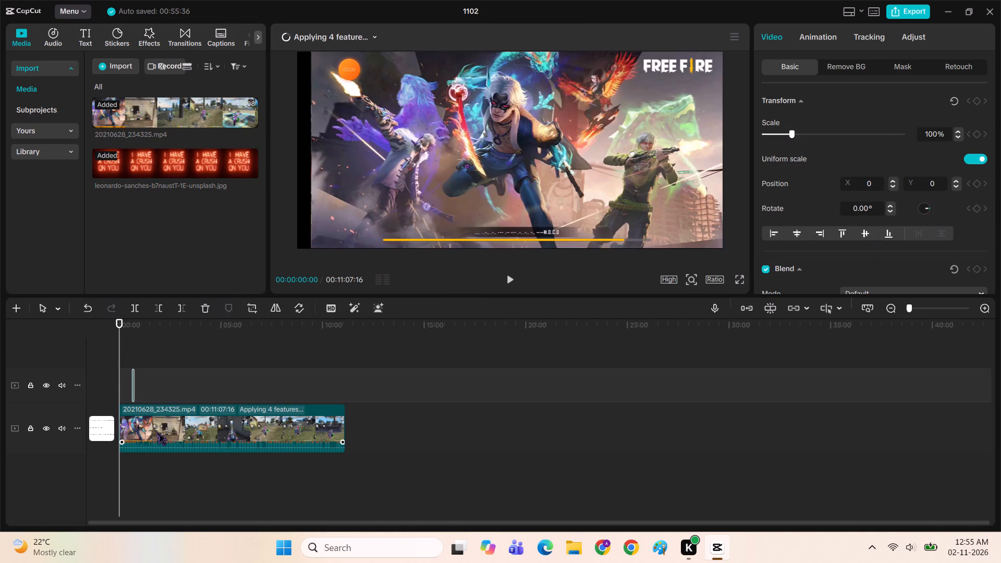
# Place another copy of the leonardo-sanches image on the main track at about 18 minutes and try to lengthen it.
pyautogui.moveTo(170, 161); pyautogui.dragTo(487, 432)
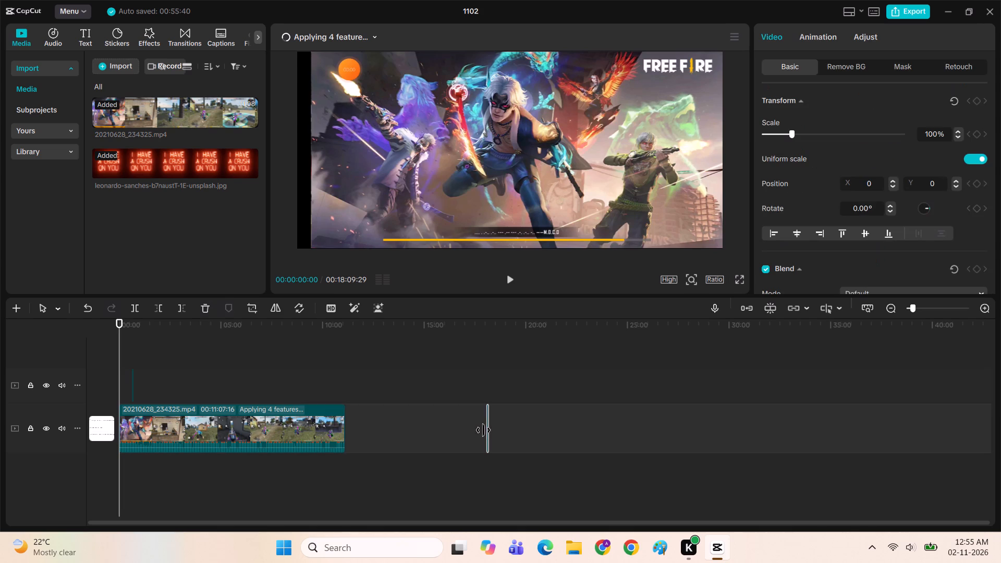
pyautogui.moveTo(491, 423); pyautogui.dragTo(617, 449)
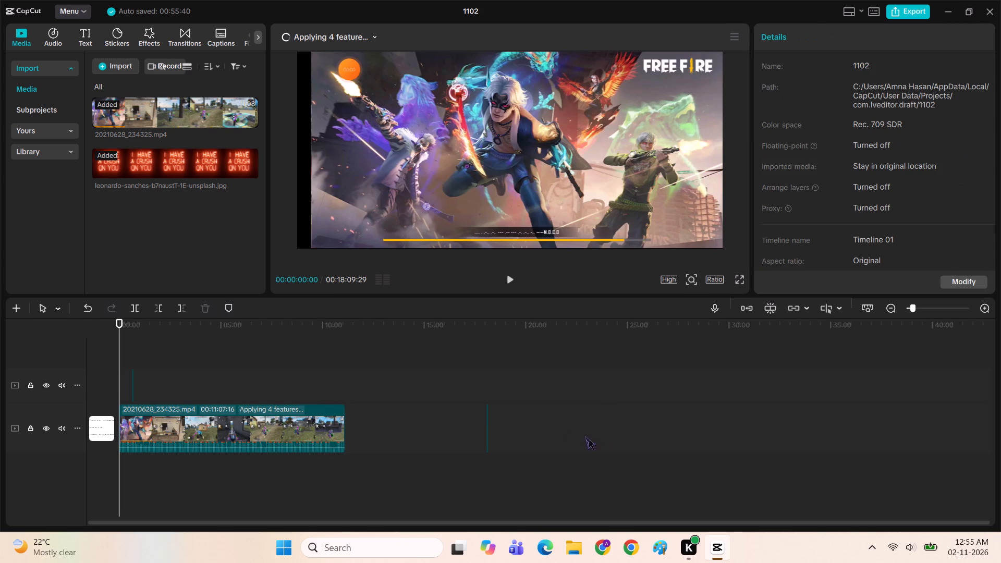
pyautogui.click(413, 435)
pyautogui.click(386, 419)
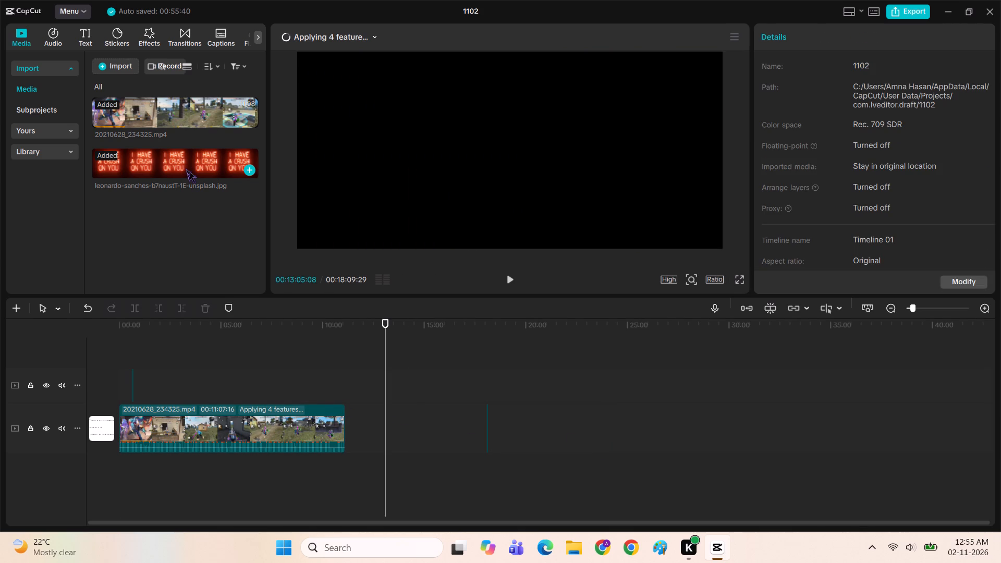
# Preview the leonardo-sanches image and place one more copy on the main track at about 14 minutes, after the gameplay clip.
pyautogui.click(186, 168)
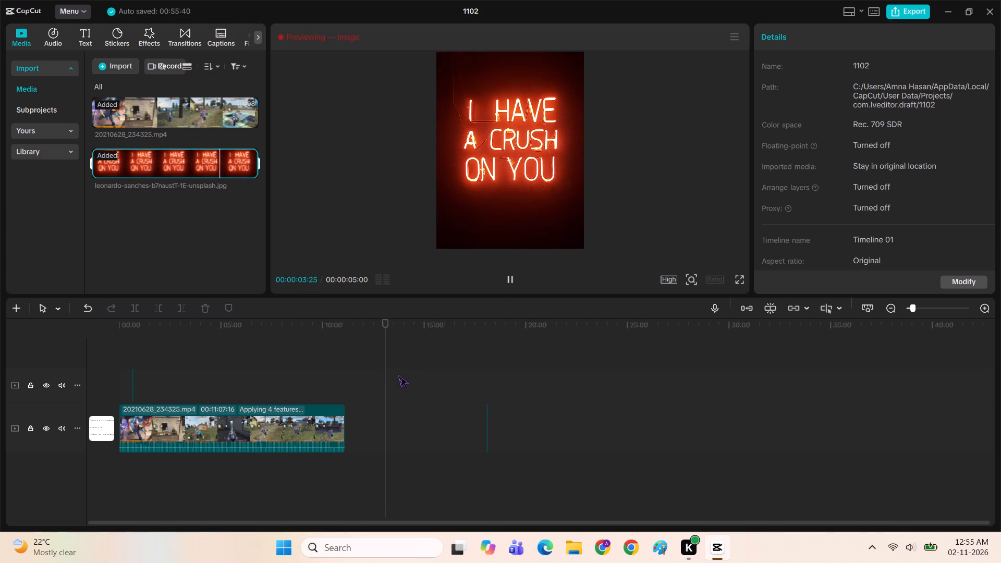
pyautogui.click(223, 358)
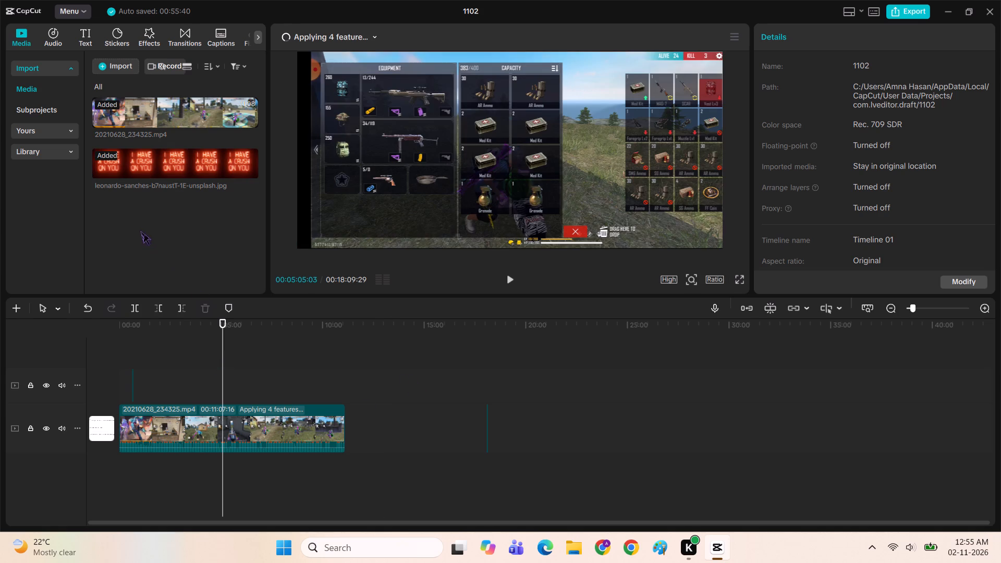
pyautogui.click(140, 230)
pyautogui.moveTo(166, 159); pyautogui.dragTo(408, 443)
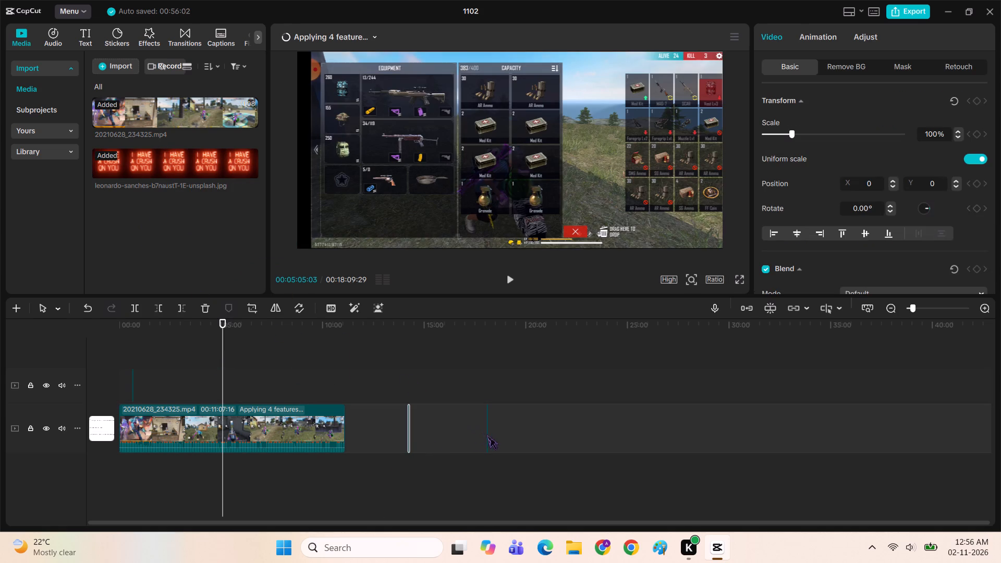
# Extend the end of the image copy at 14 minutes until it meets the short copy at about 18 minutes.
pyautogui.click(485, 433)
pyautogui.click(406, 417)
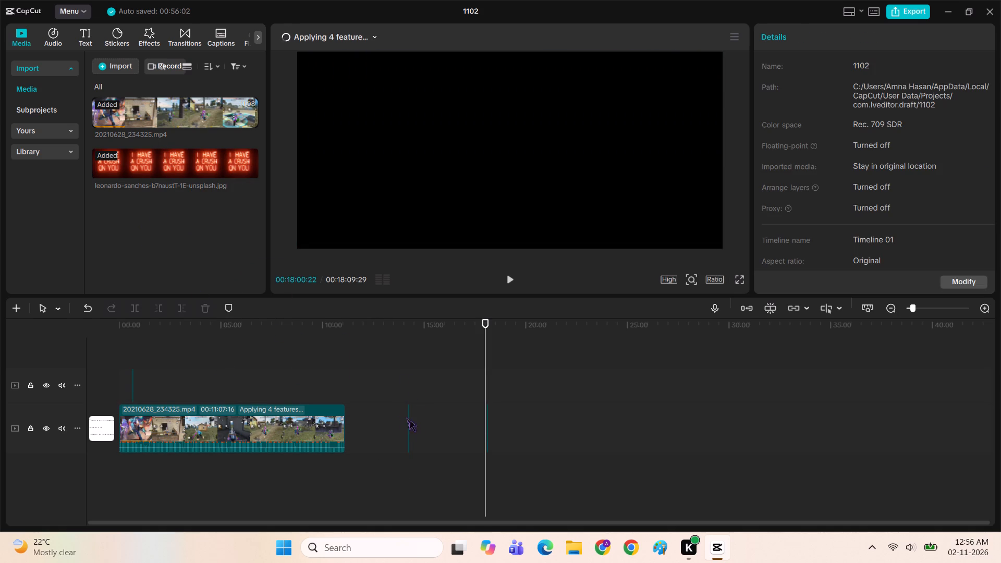
pyautogui.click(409, 419)
pyautogui.click(408, 419)
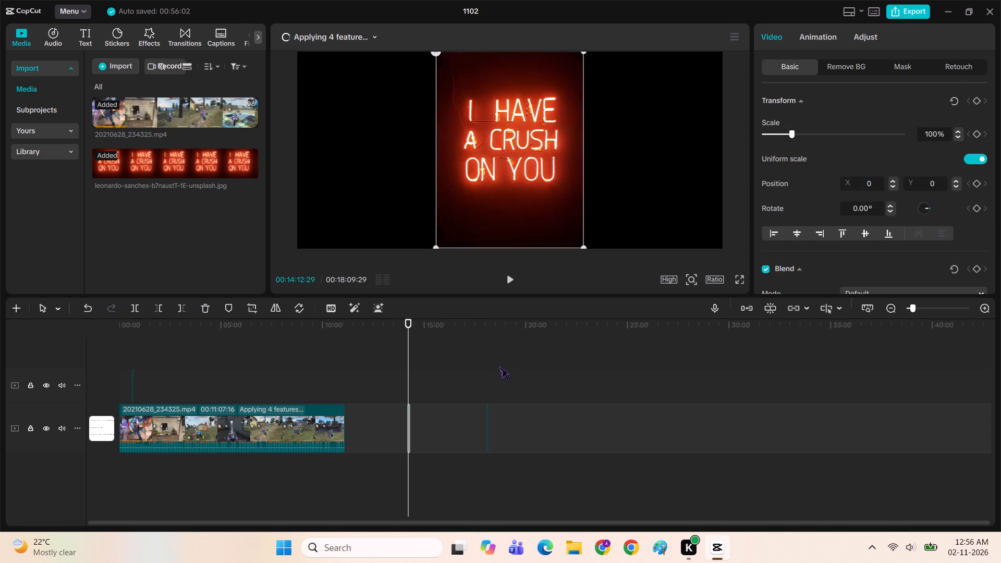
pyautogui.click(501, 376)
pyautogui.click(408, 414)
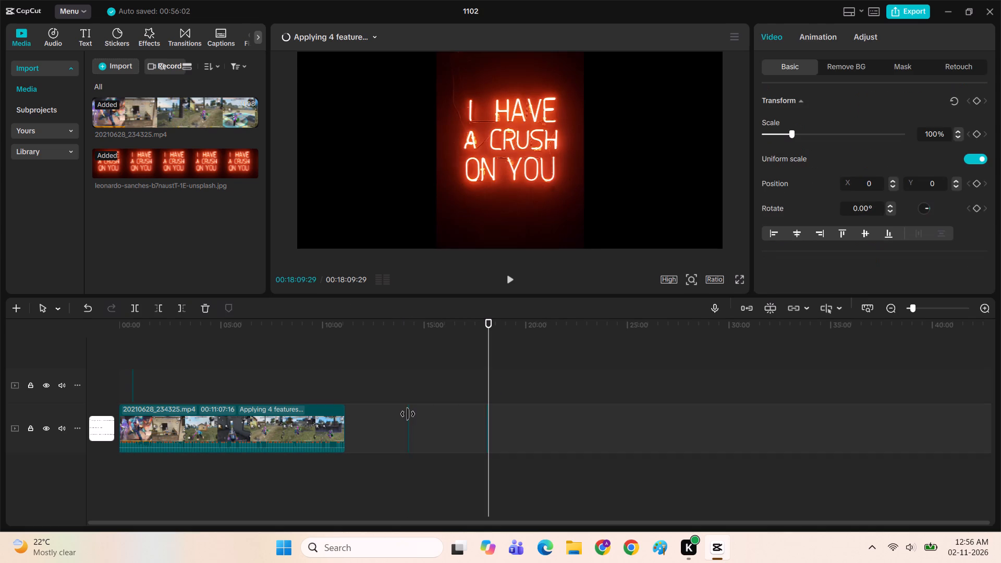
pyautogui.moveTo(409, 414); pyautogui.dragTo(682, 449)
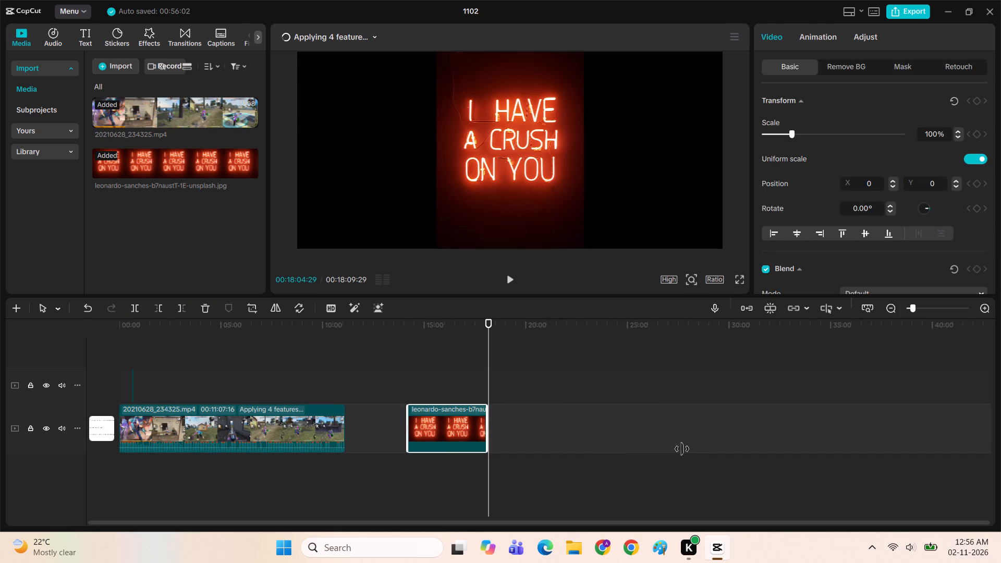
pyautogui.moveTo(682, 449); pyautogui.dragTo(683, 447)
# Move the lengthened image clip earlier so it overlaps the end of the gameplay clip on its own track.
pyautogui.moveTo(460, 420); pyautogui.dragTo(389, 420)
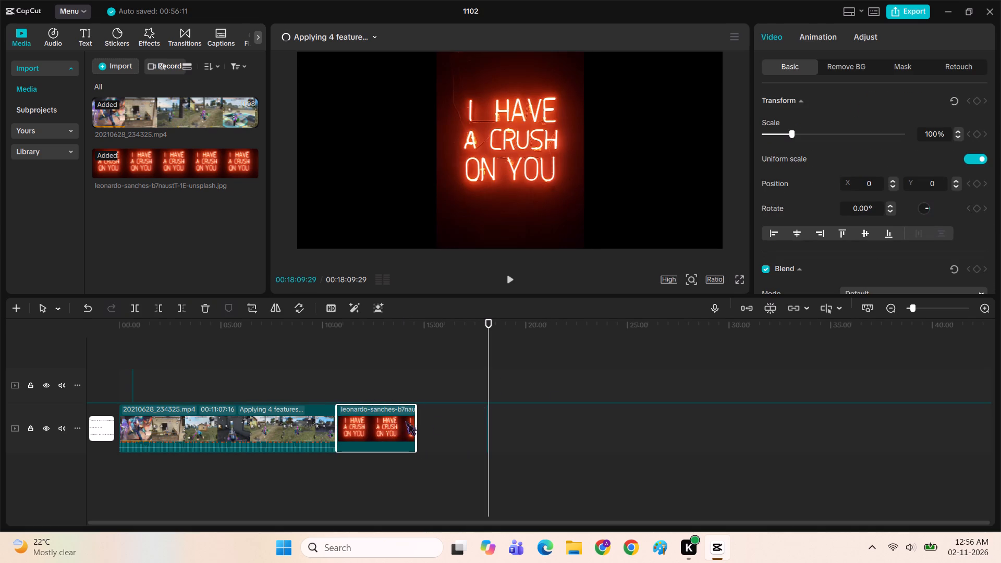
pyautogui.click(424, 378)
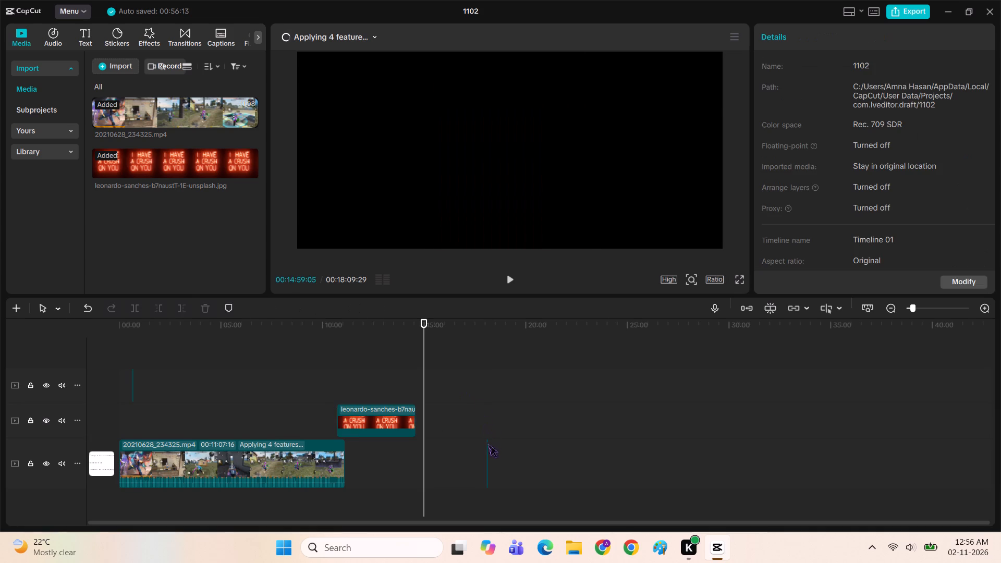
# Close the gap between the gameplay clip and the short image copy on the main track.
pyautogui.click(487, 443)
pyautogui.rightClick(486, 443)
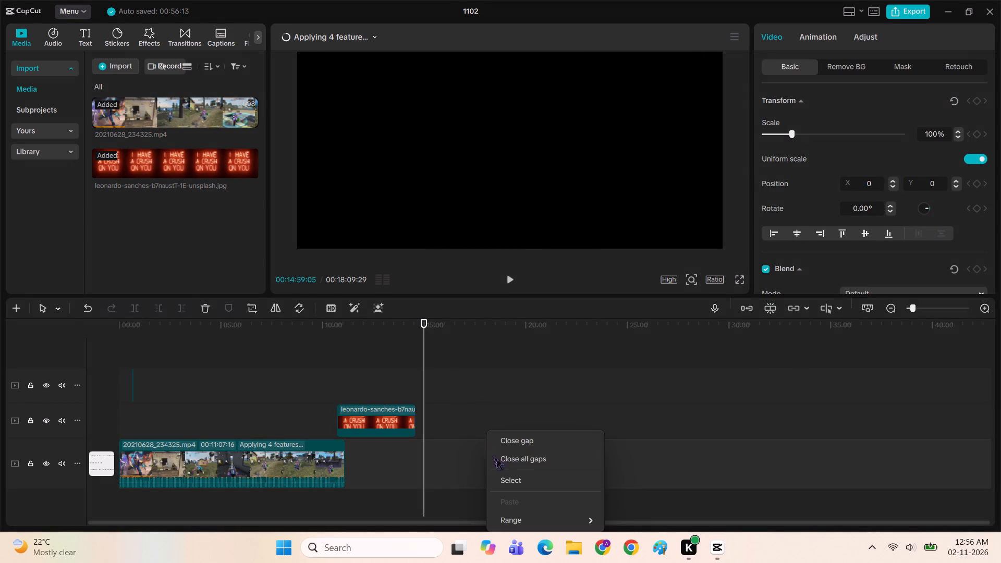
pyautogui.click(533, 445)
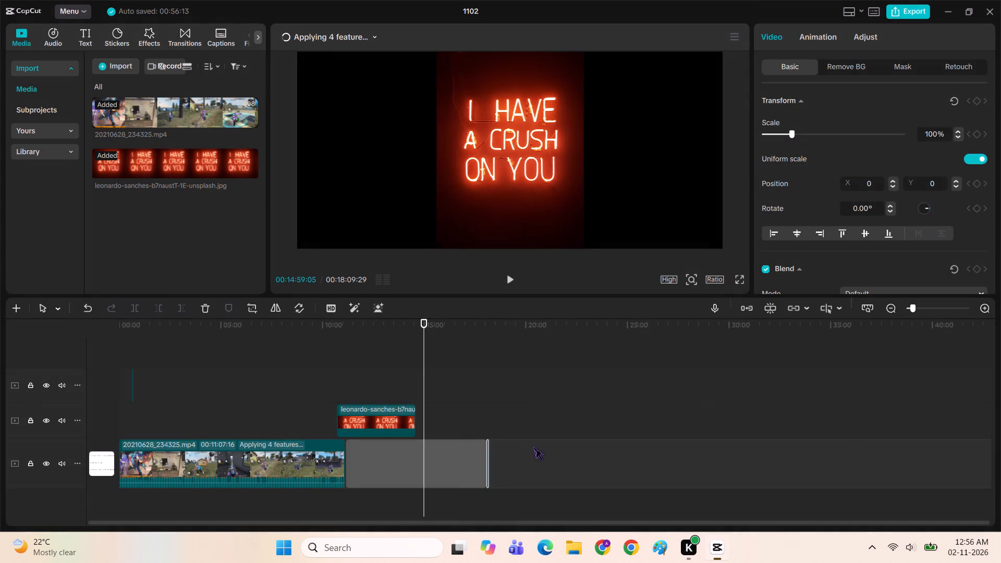
# Delete the short image copy at the end of the gameplay clip.
pyautogui.rightClick(347, 447)
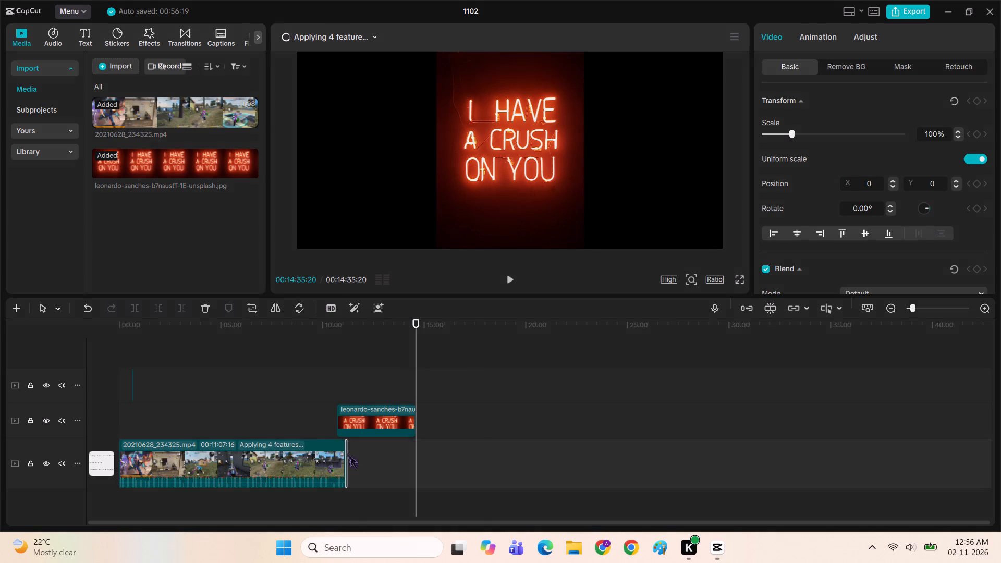
pyautogui.click(369, 478)
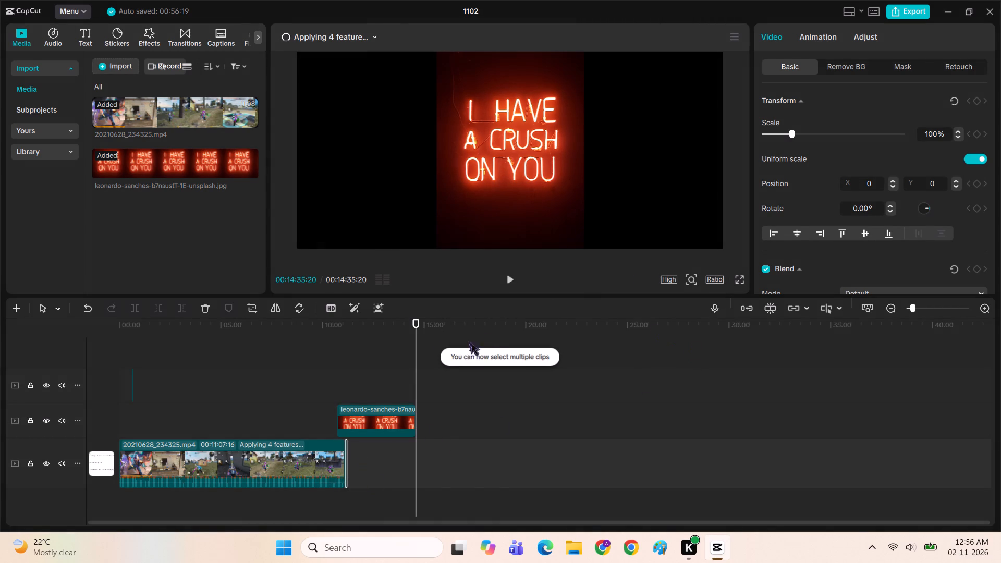
pyautogui.click(203, 308)
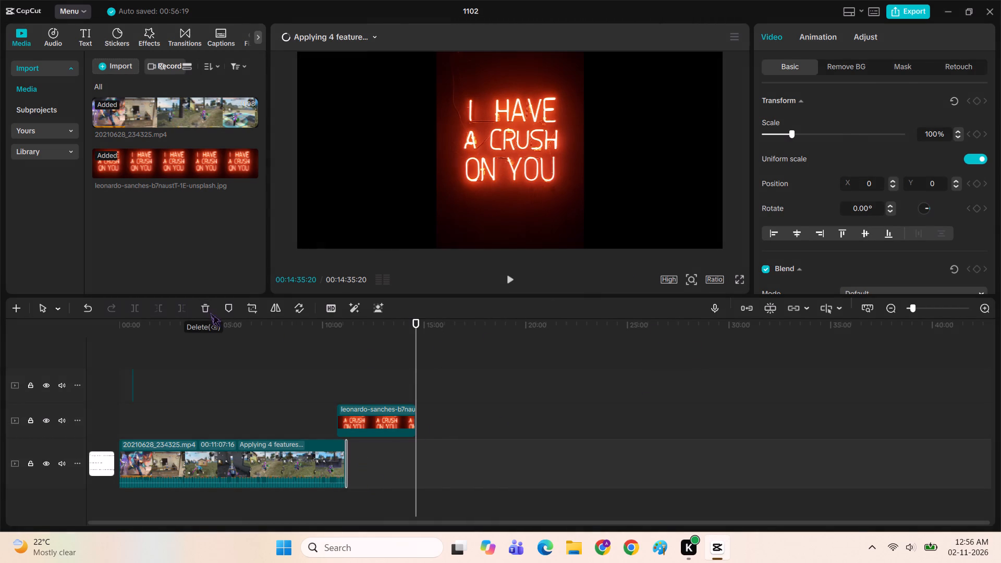
# Move the lengthened image clip down onto the main track, just after the gameplay clip.
pyautogui.moveTo(371, 414); pyautogui.dragTo(384, 459)
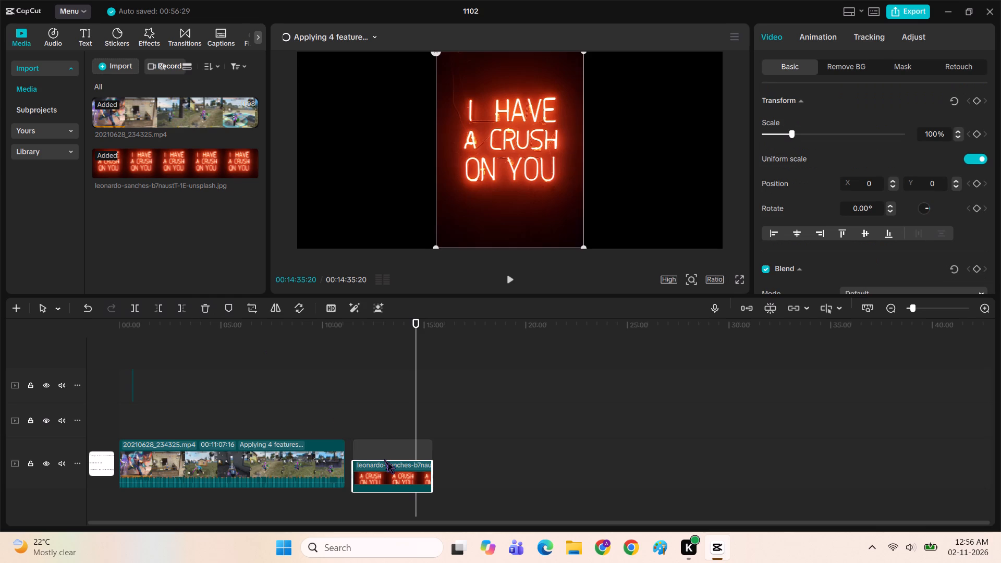
pyautogui.moveTo(384, 459); pyautogui.dragTo(384, 458)
# Adjust the end of the main-track image clip so it finishes at about 00:14:14:15.
pyautogui.moveTo(431, 427); pyautogui.dragTo(454, 436)
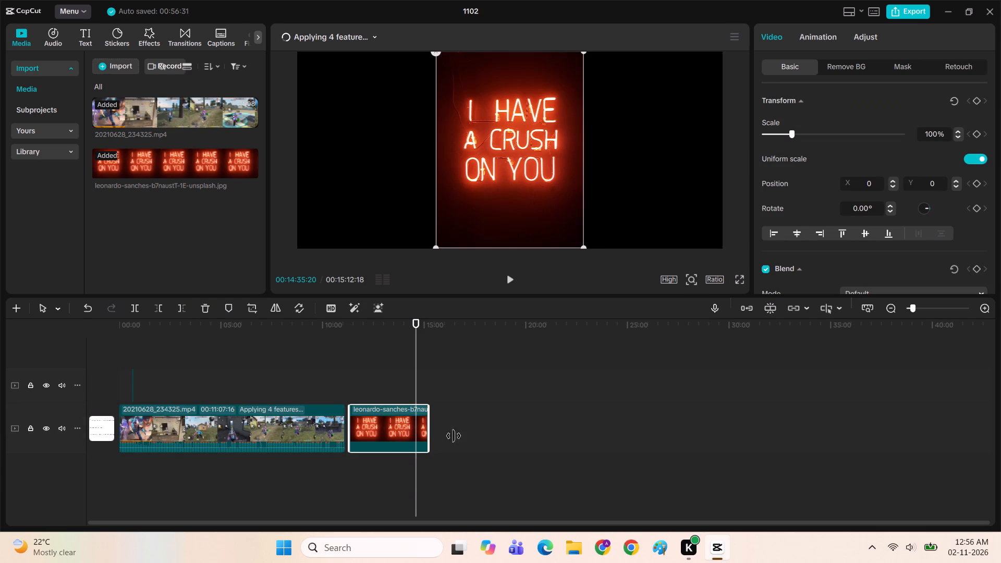
pyautogui.moveTo(454, 436); pyautogui.dragTo(730, 462)
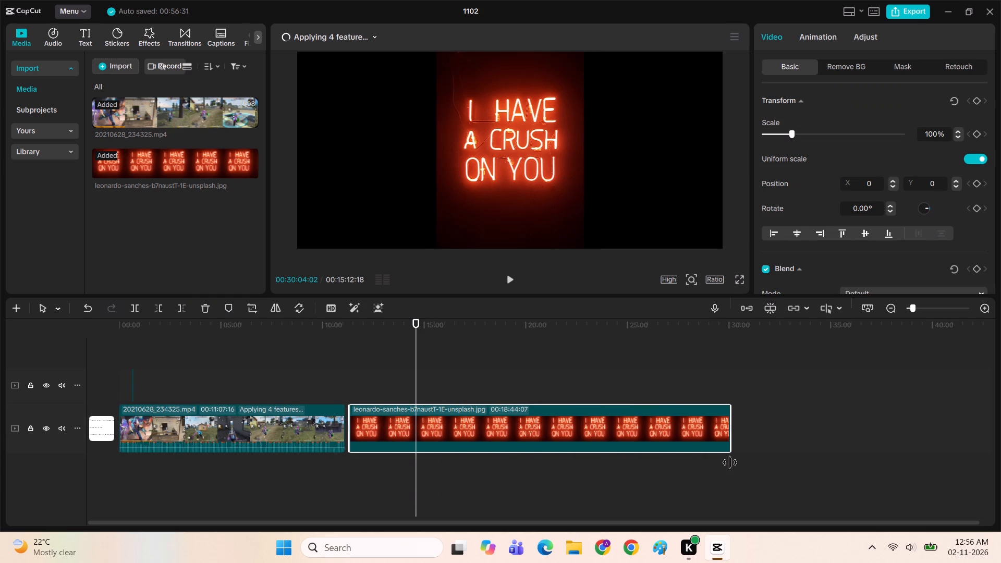
pyautogui.moveTo(730, 462); pyautogui.dragTo(408, 456)
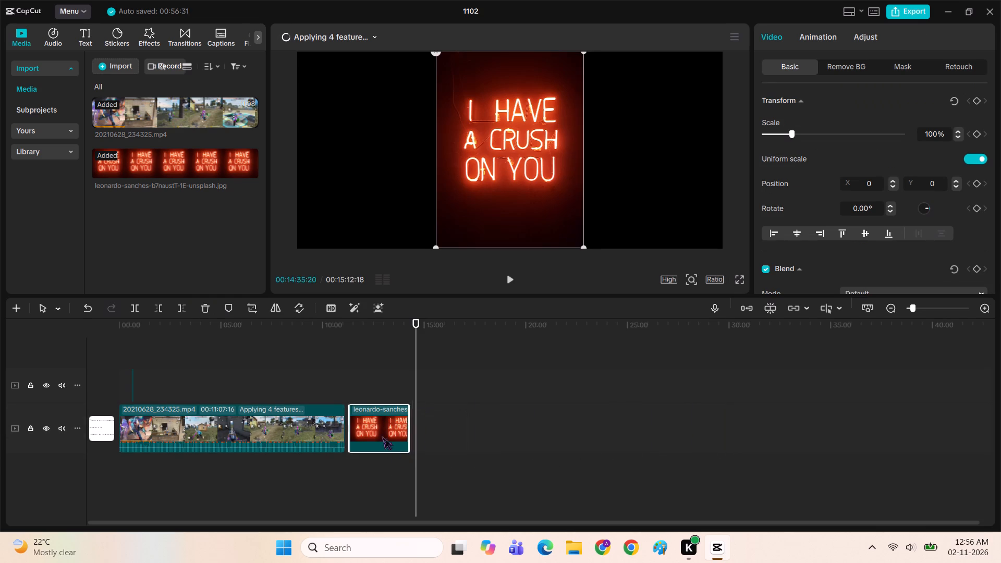
# Reorder the main track so the neon-text image clip sits at its start, with the gameplay clip shifted after it.
pyautogui.moveTo(379, 429); pyautogui.dragTo(514, 463)
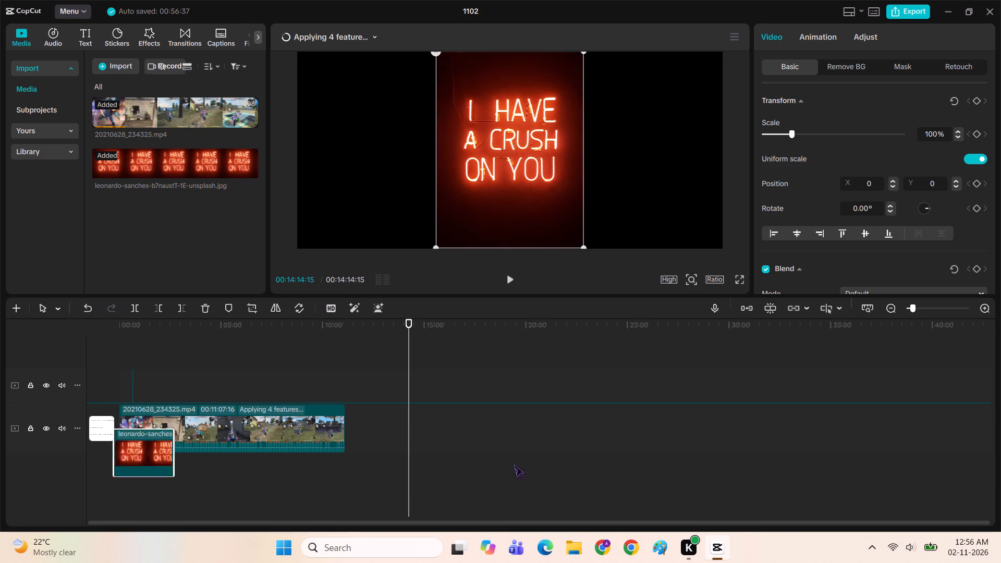
pyautogui.moveTo(514, 463); pyautogui.dragTo(602, 450)
pyautogui.moveTo(277, 423); pyautogui.dragTo(367, 432)
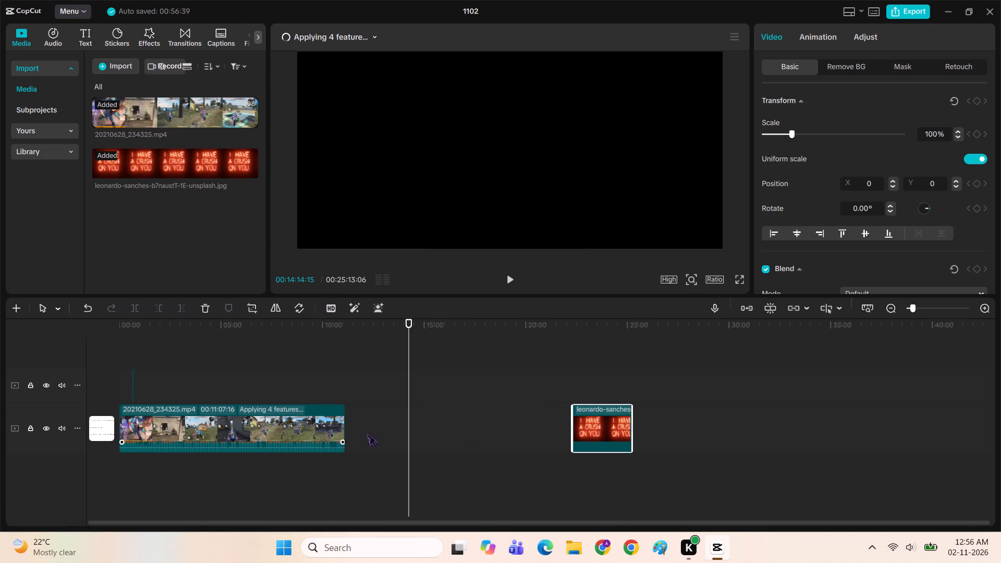
pyautogui.moveTo(367, 432); pyautogui.dragTo(366, 431)
pyautogui.moveTo(613, 427); pyautogui.dragTo(159, 420)
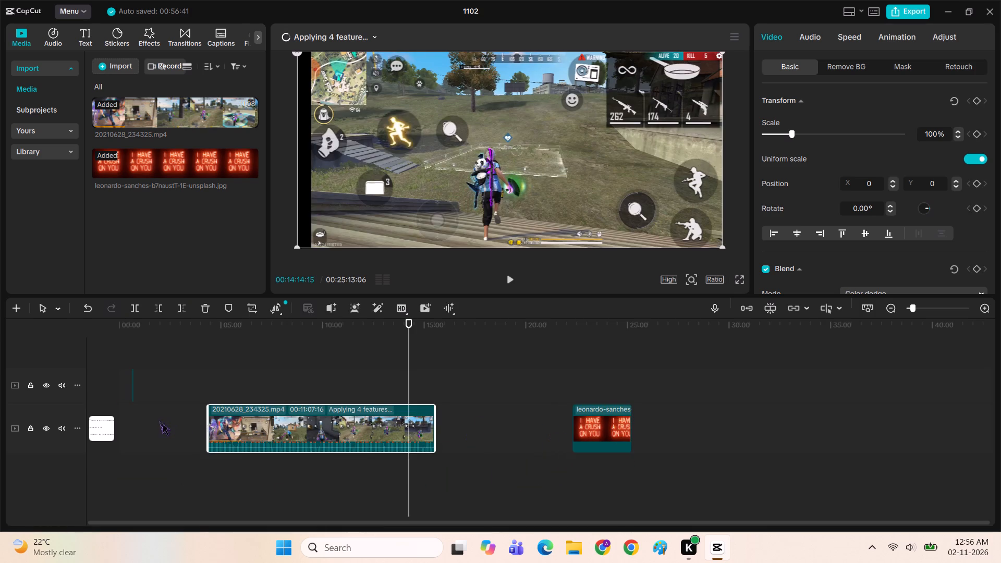
pyautogui.moveTo(159, 420); pyautogui.dragTo(155, 420)
# Bring the gameplay clip closer to the neon-text image clip and close the gap between them on the main track.
pyautogui.moveTo(312, 414); pyautogui.dragTo(240, 417)
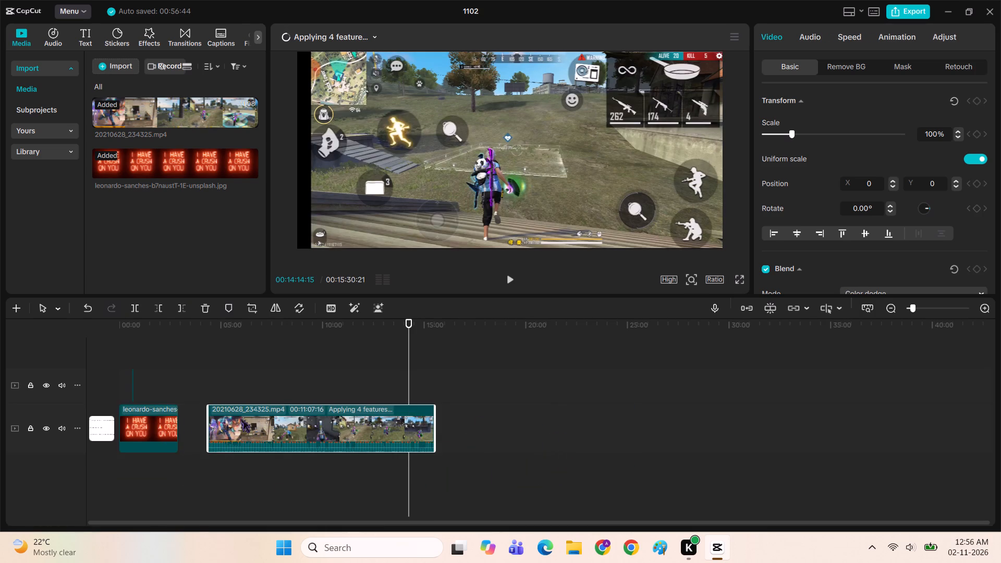
pyautogui.moveTo(240, 417); pyautogui.dragTo(303, 418)
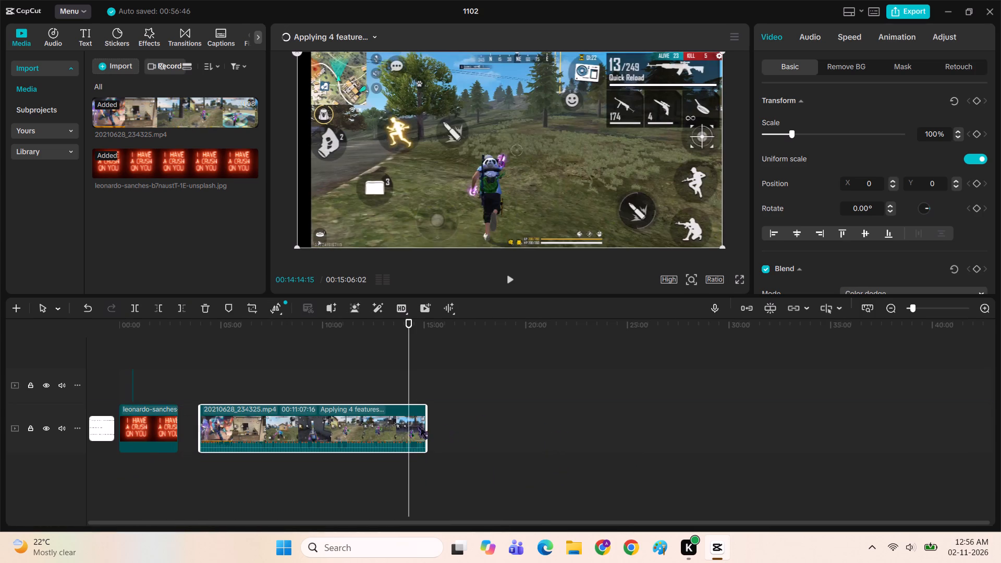
pyautogui.rightClick(381, 423)
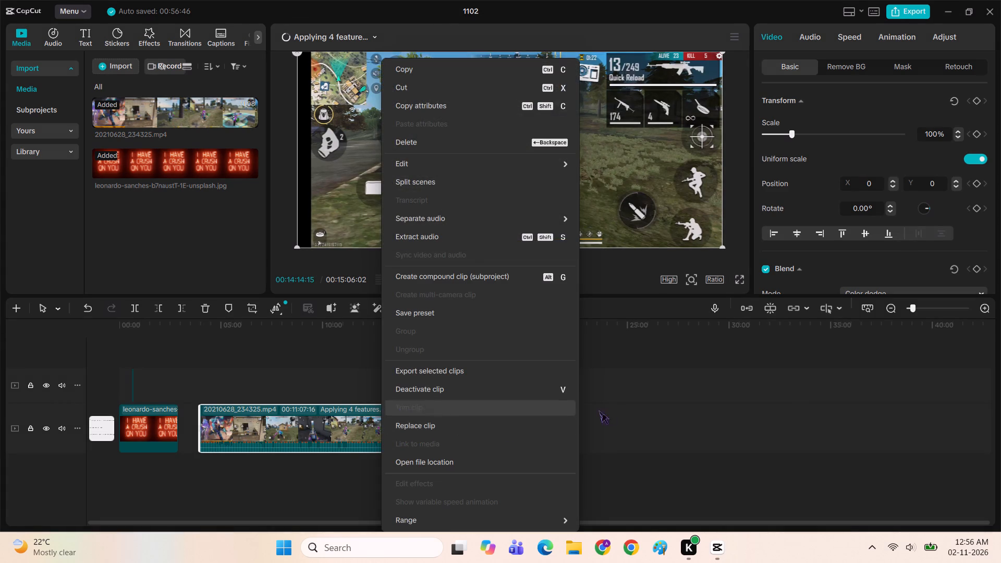
pyautogui.click(606, 414)
pyautogui.rightClick(469, 422)
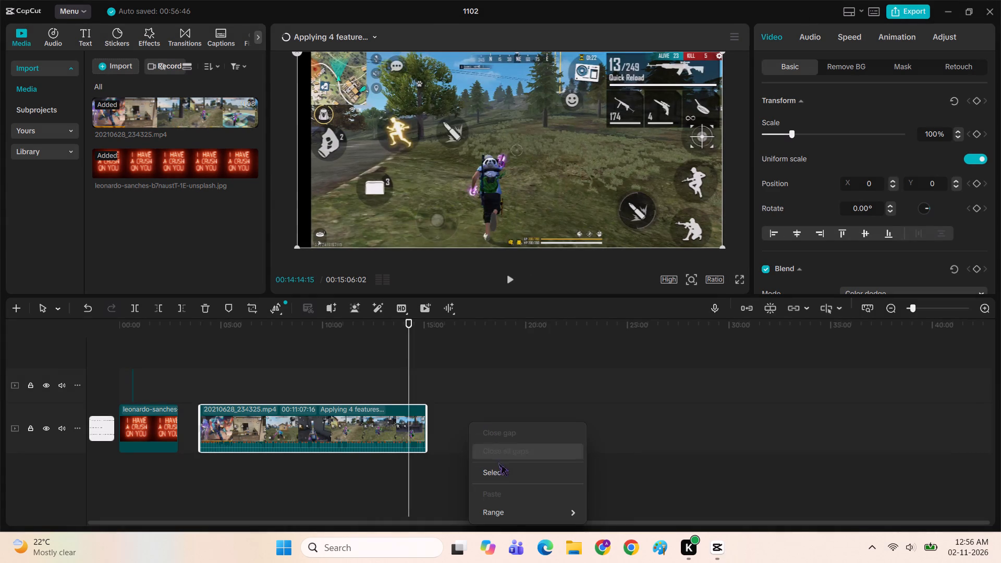
pyautogui.click(499, 468)
pyautogui.rightClick(480, 426)
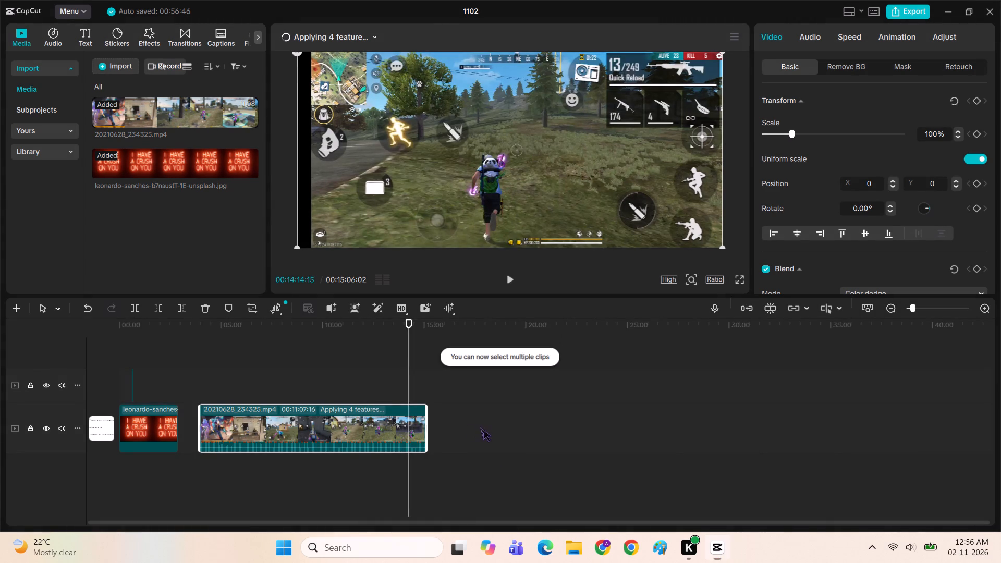
pyautogui.click(146, 423)
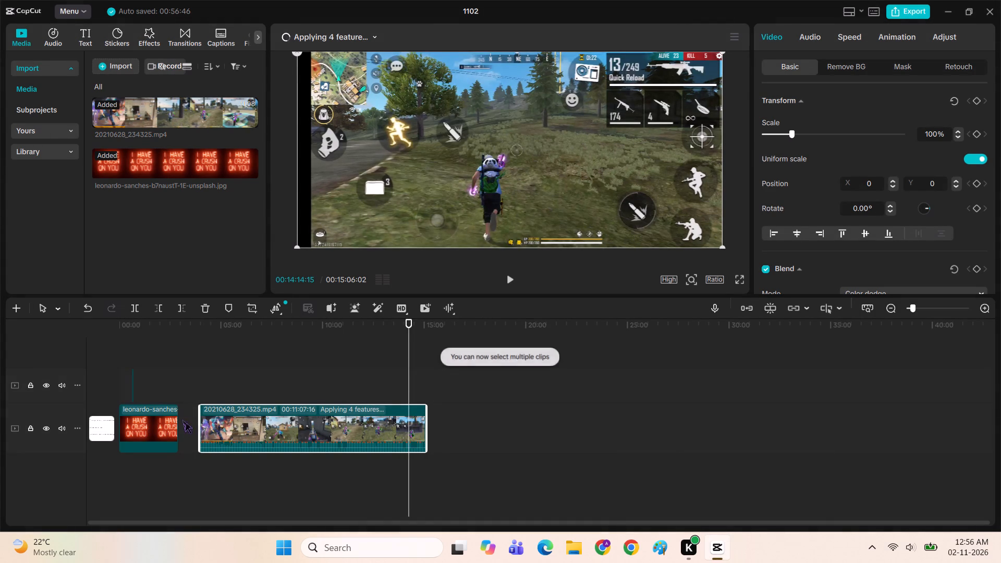
pyautogui.rightClick(182, 419)
pyautogui.click(194, 444)
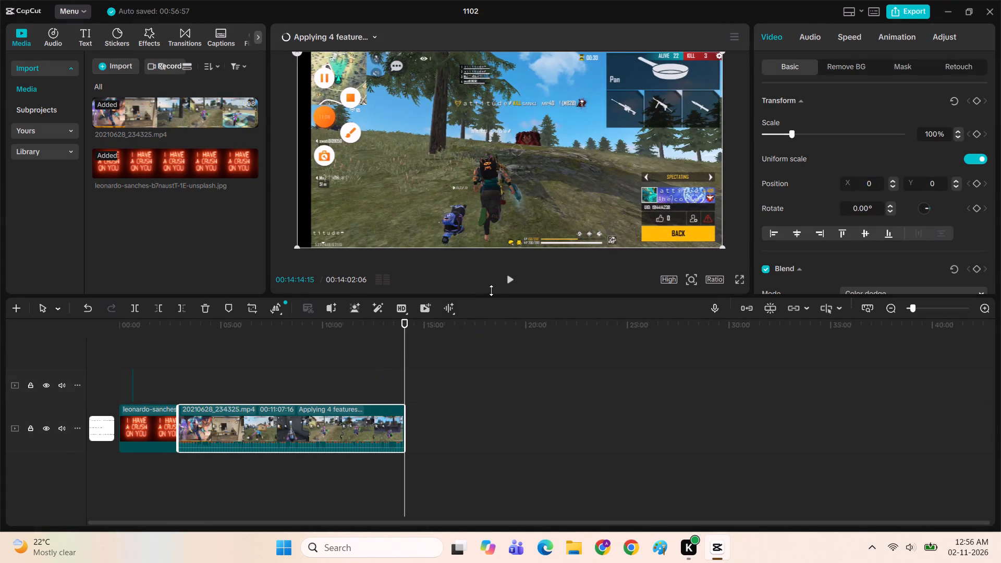
# Preview the opening, select both clips and trim their starts together, shortening the gameplay clip to about 00:09:27:03.
pyautogui.click(509, 282)
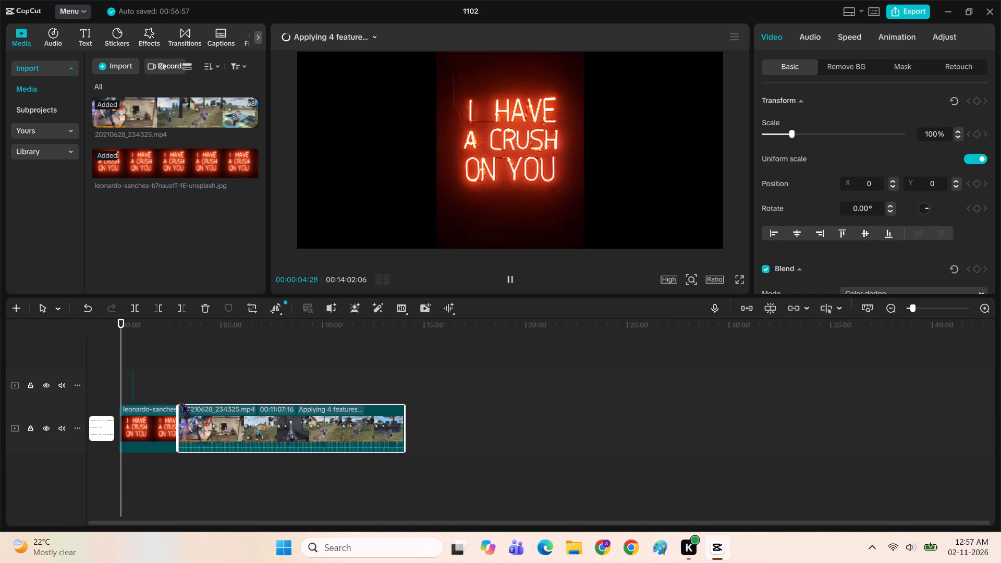
pyautogui.click(510, 280)
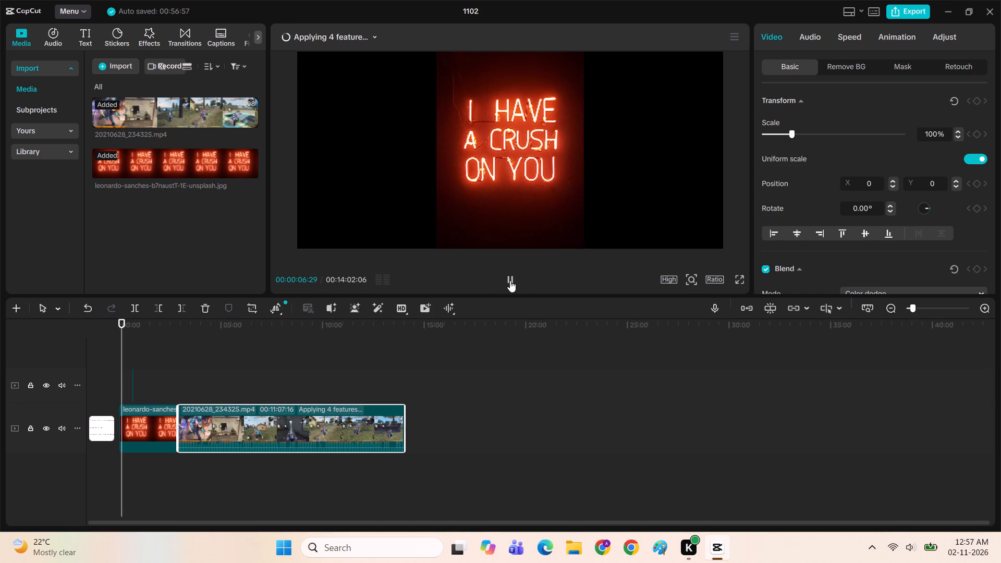
pyautogui.click(152, 414)
pyautogui.click(149, 423)
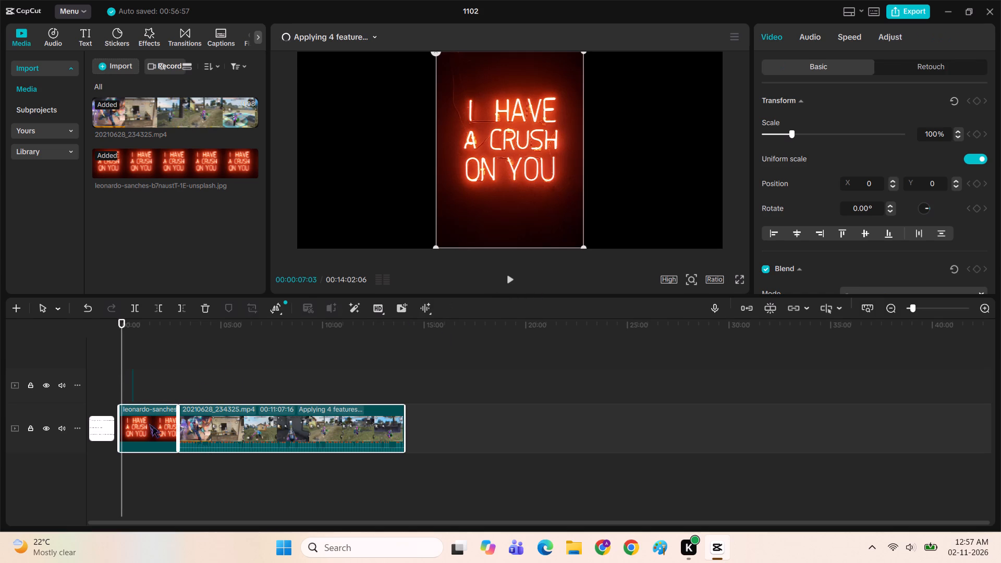
pyautogui.moveTo(177, 421); pyautogui.dragTo(161, 418)
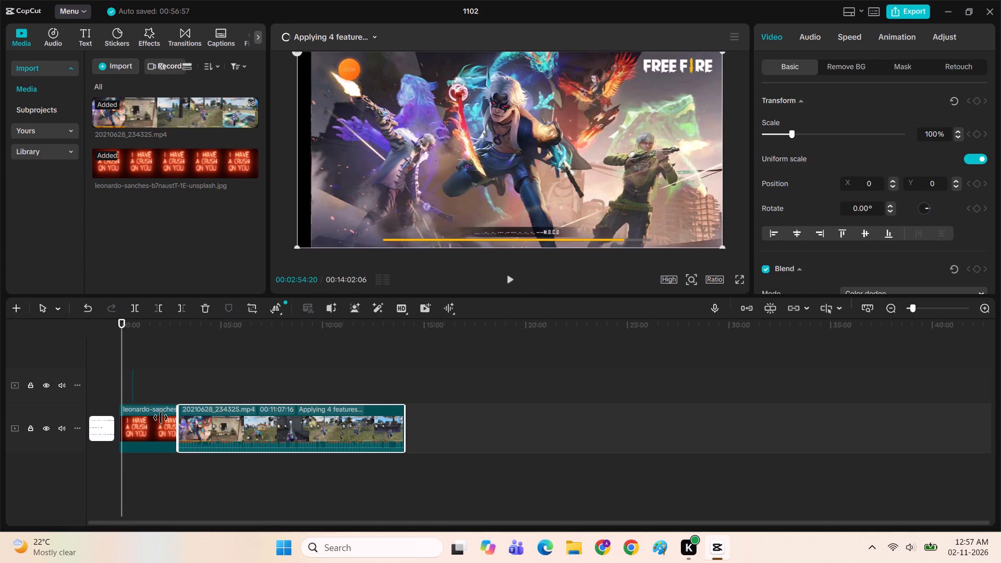
pyautogui.moveTo(161, 418); pyautogui.dragTo(157, 417)
pyautogui.click(148, 421)
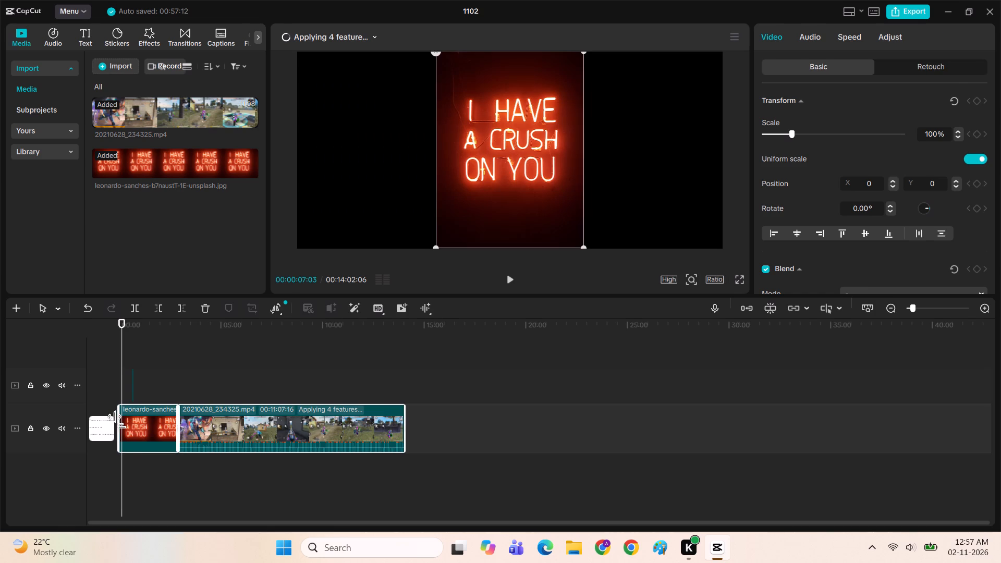
pyautogui.moveTo(119, 421); pyautogui.dragTo(155, 435)
# Close the gaps between the two trimmed clips and at the start of the main track.
pyautogui.rightClick(186, 435)
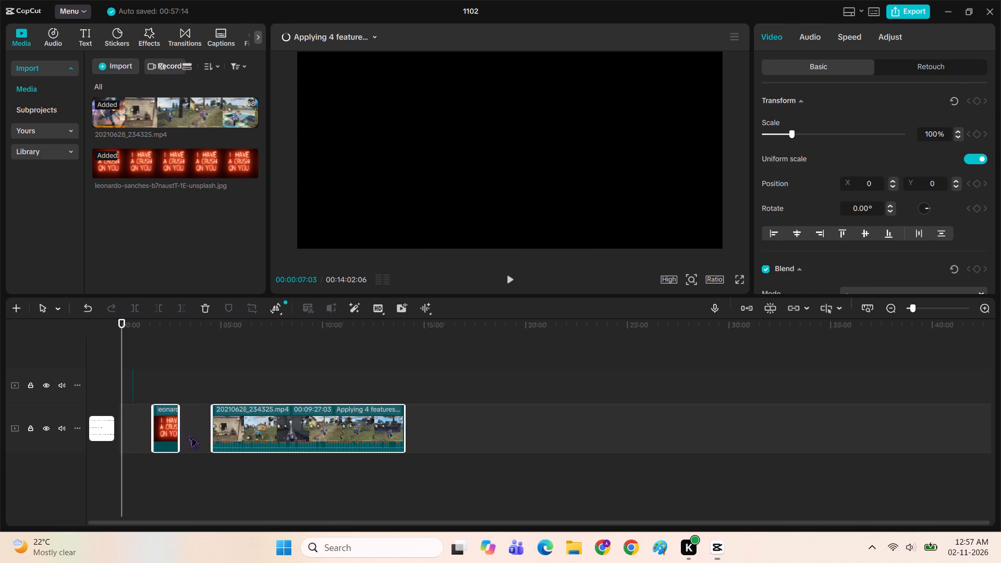
pyautogui.click(209, 459)
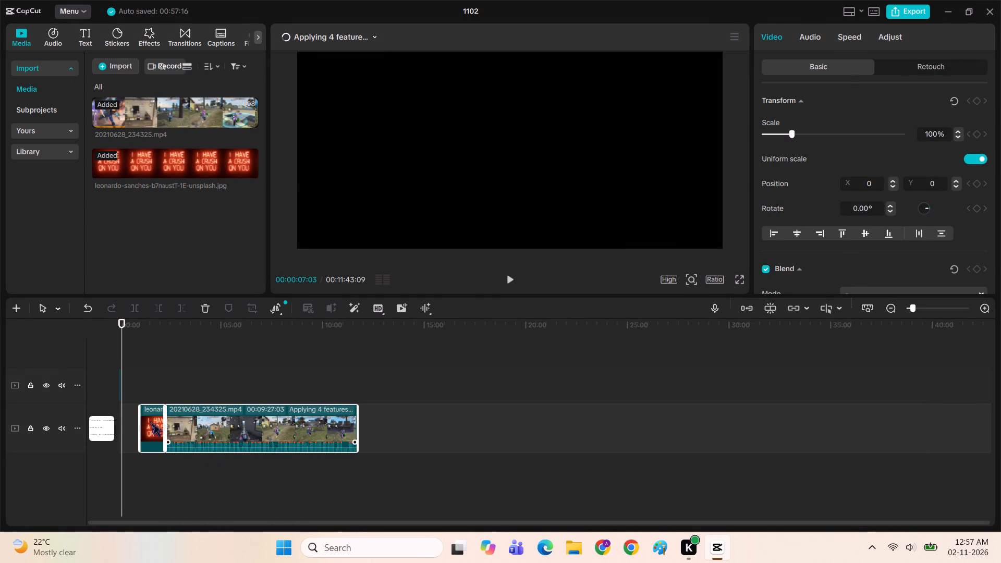
pyautogui.rightClick(134, 425)
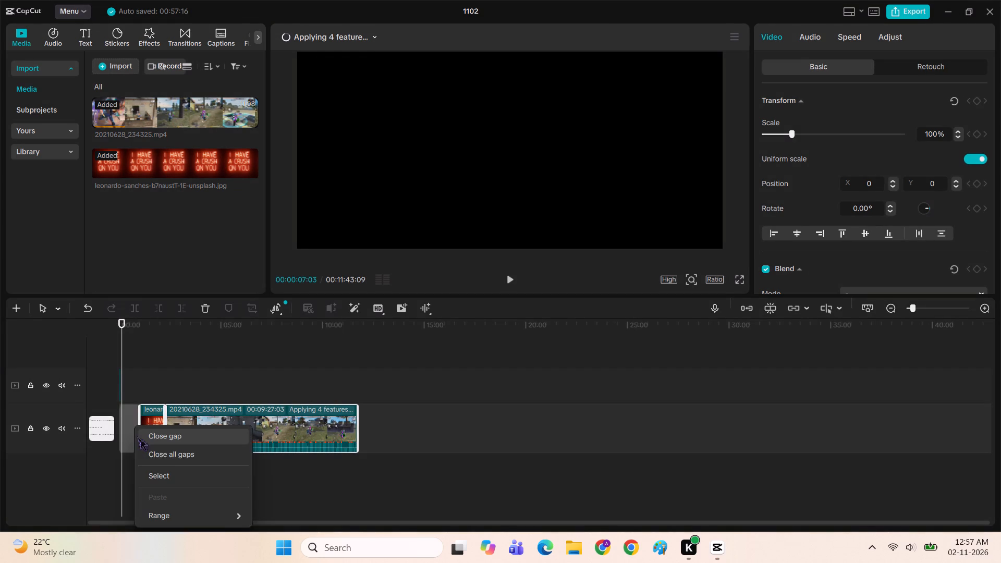
pyautogui.click(168, 455)
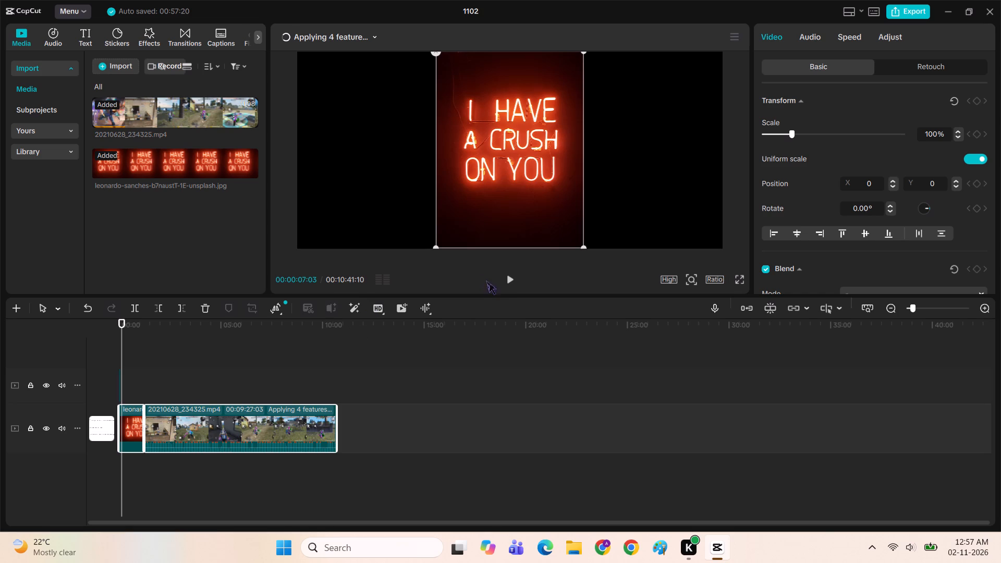
# Preview the image clip and trim the start of both clips again, shortening the gameplay clip to about 00:08:12:27.
pyautogui.click(505, 281)
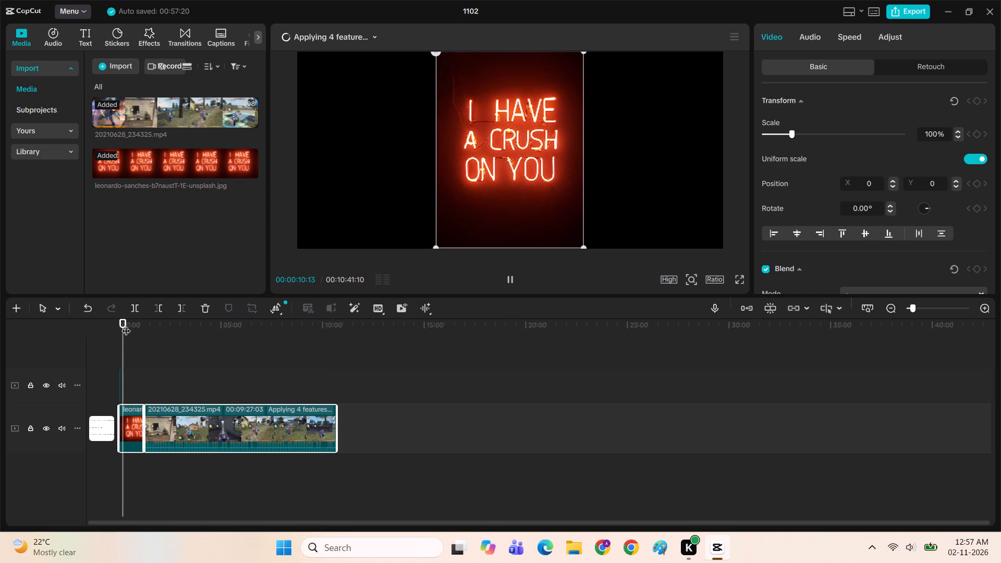
pyautogui.moveTo(124, 322); pyautogui.dragTo(140, 334)
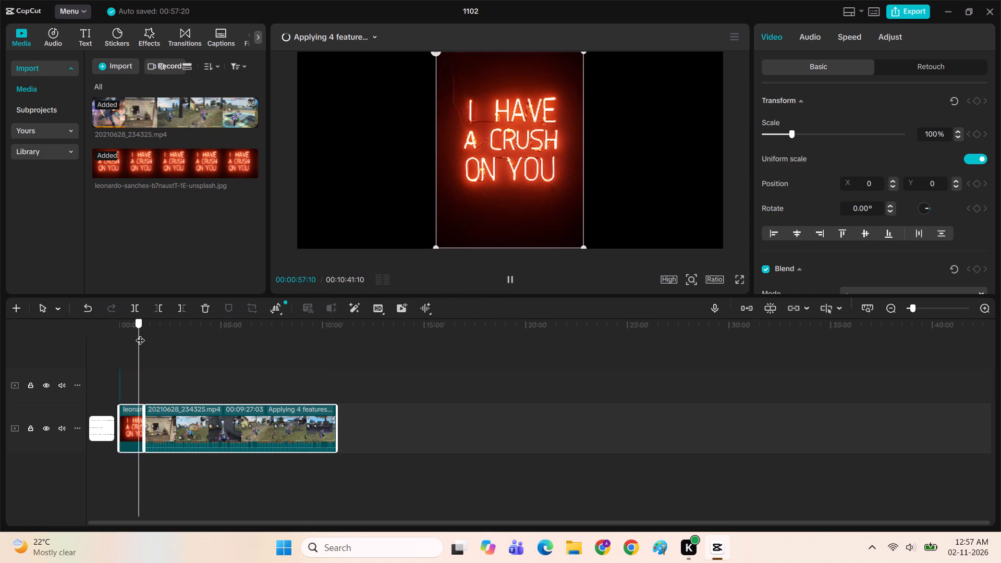
pyautogui.moveTo(140, 334); pyautogui.dragTo(137, 332)
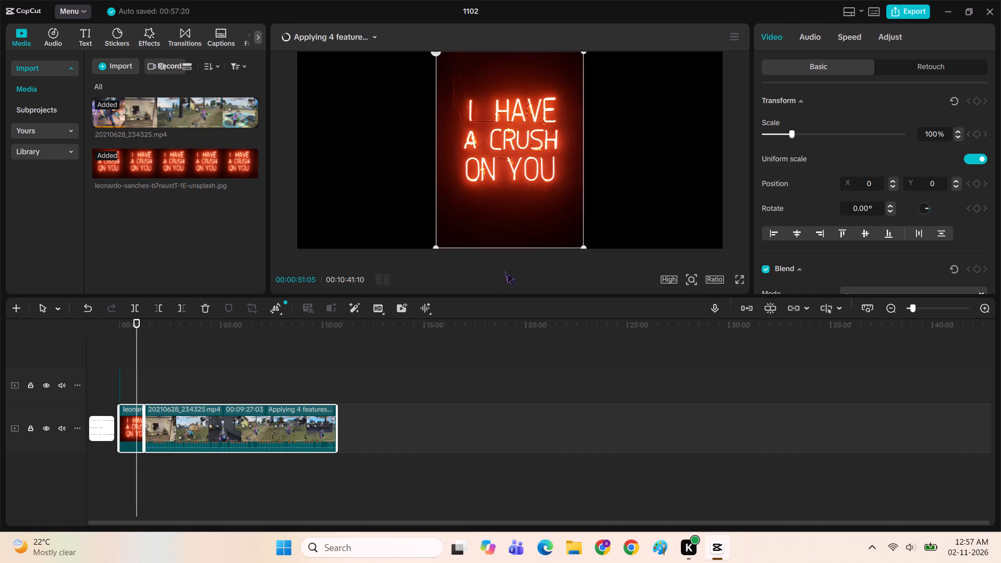
pyautogui.click(510, 280)
pyautogui.click(133, 415)
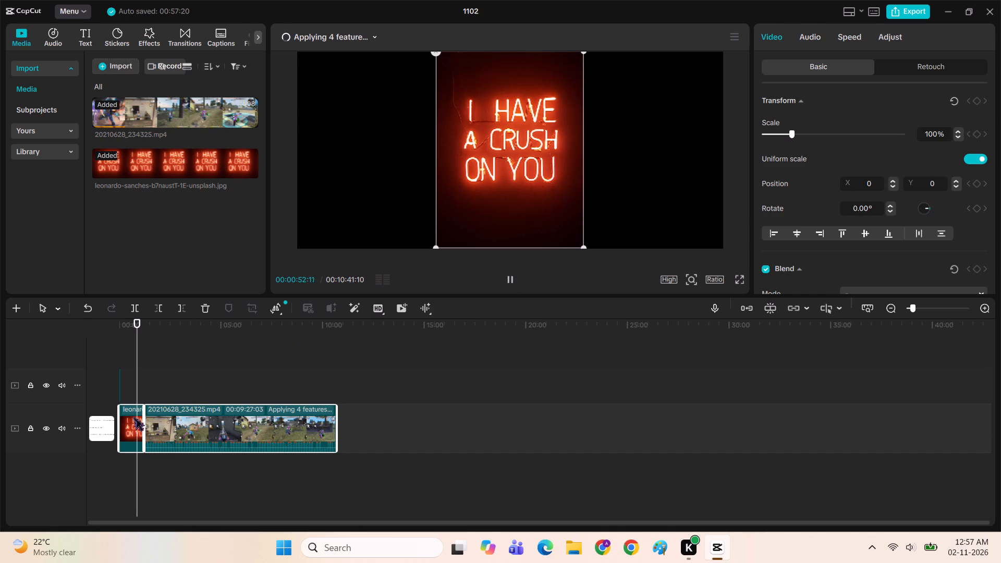
pyautogui.click(127, 424)
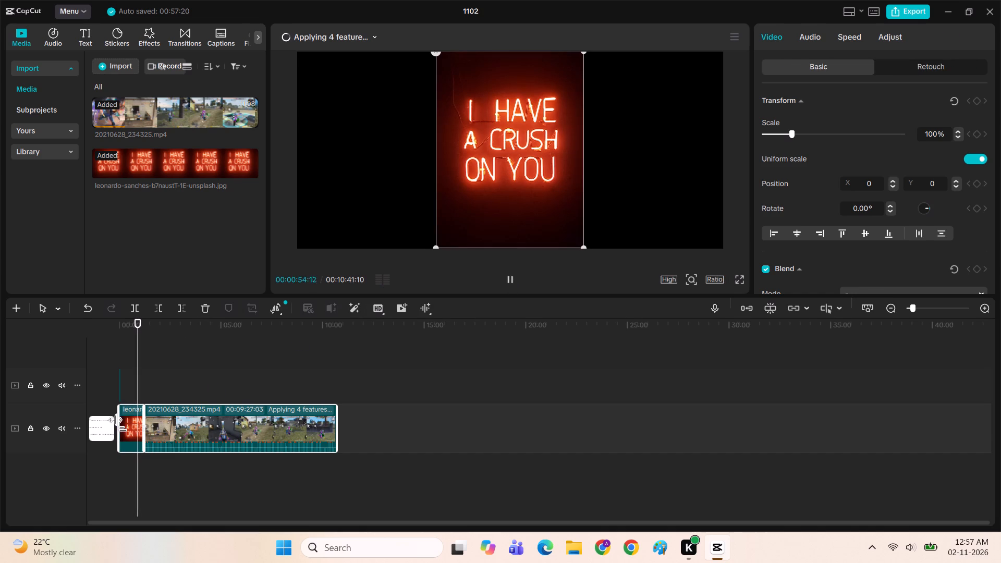
pyautogui.moveTo(120, 424); pyautogui.dragTo(160, 437)
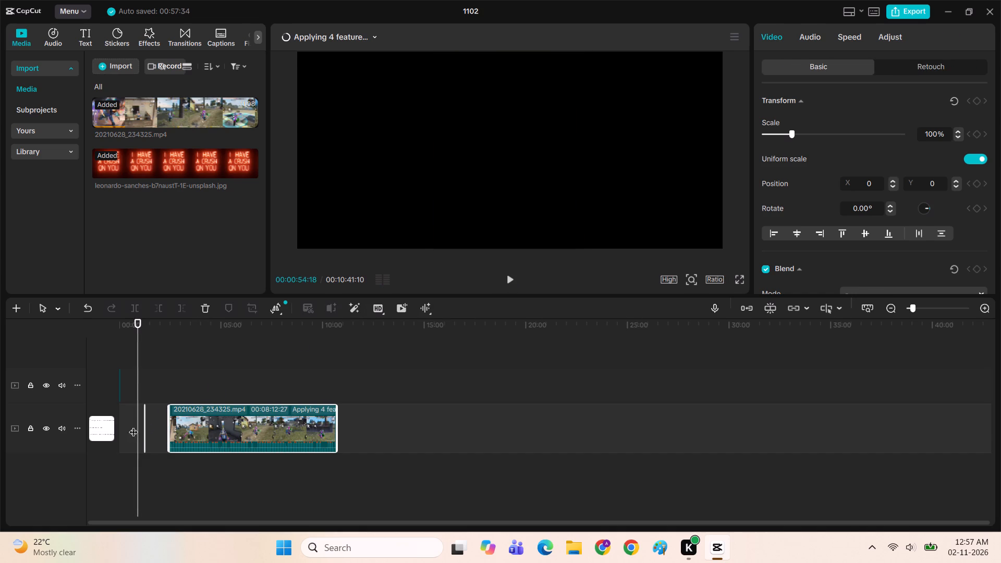
# Close all gaps on the main track ahead of the shortened gameplay clip.
pyautogui.rightClick(156, 430)
pyautogui.click(193, 451)
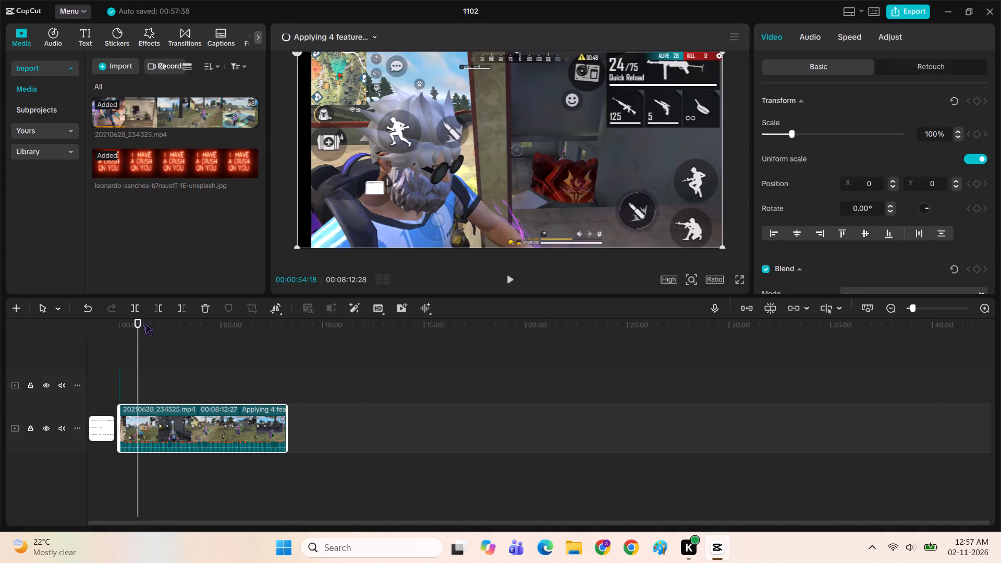
# Replay the opening and delete the very short clip on the track above the start of the gameplay clip.
pyautogui.moveTo(140, 320); pyautogui.dragTo(84, 322)
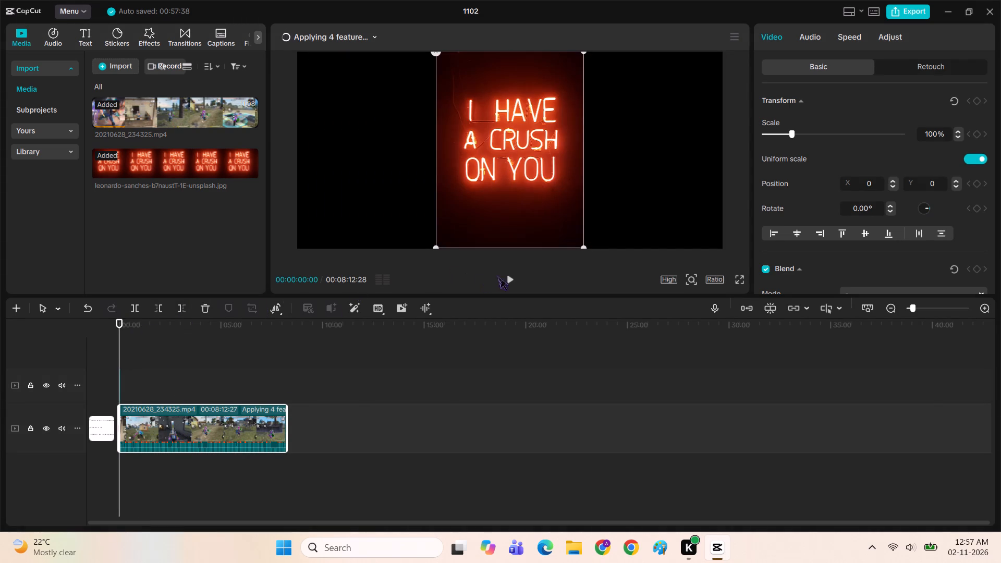
pyautogui.click(499, 275)
pyautogui.click(510, 281)
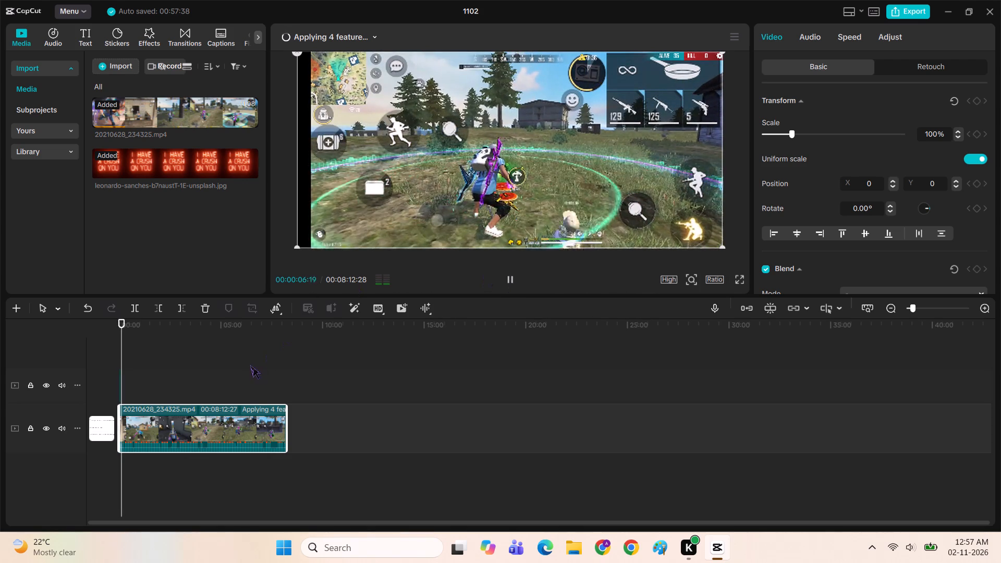
pyautogui.click(248, 364)
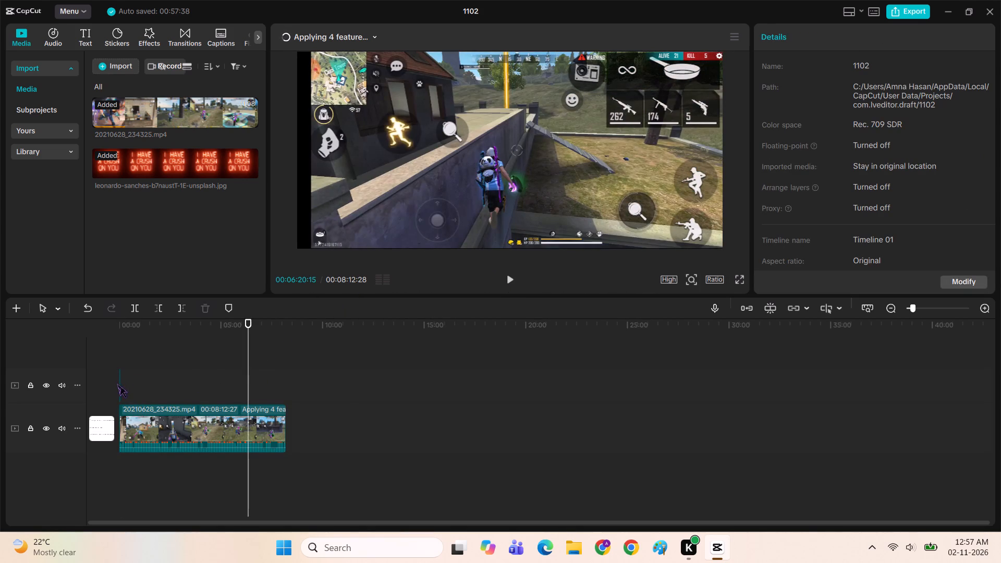
pyautogui.click(119, 385)
pyautogui.rightClick(119, 385)
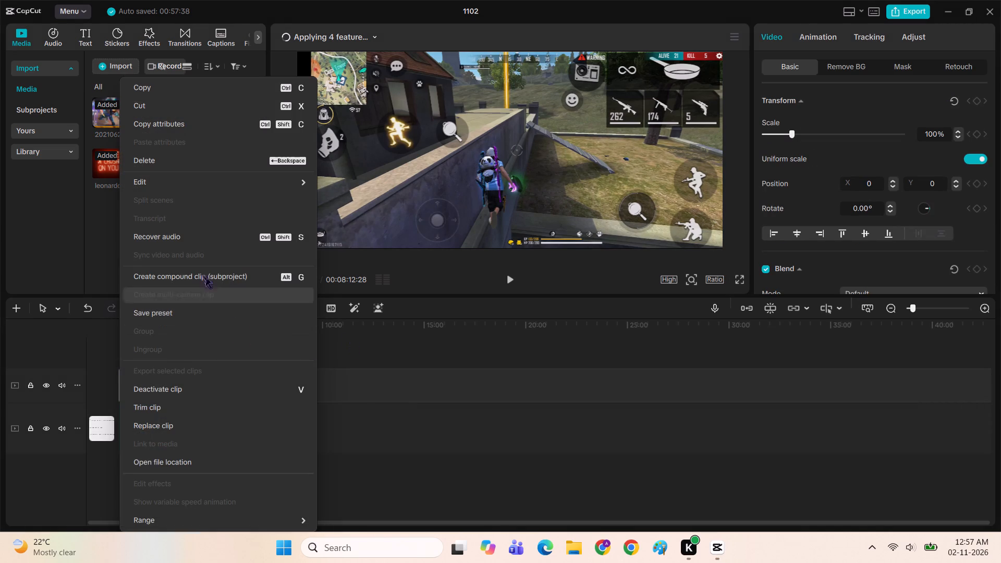
pyautogui.click(164, 162)
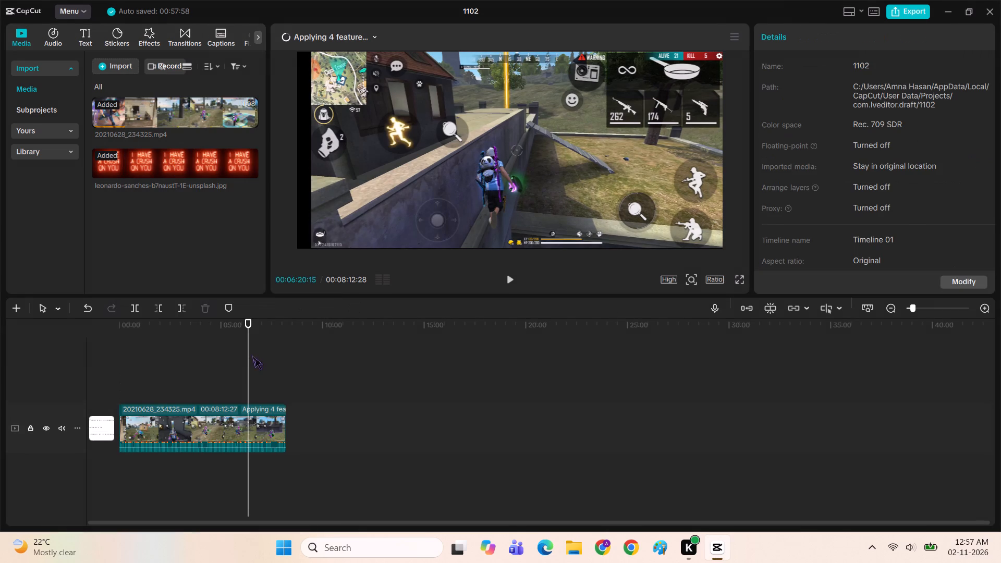
# Play the timeline from 00:00:00:00 to check the transition from the image into the gameplay clip.
pyautogui.click(503, 287)
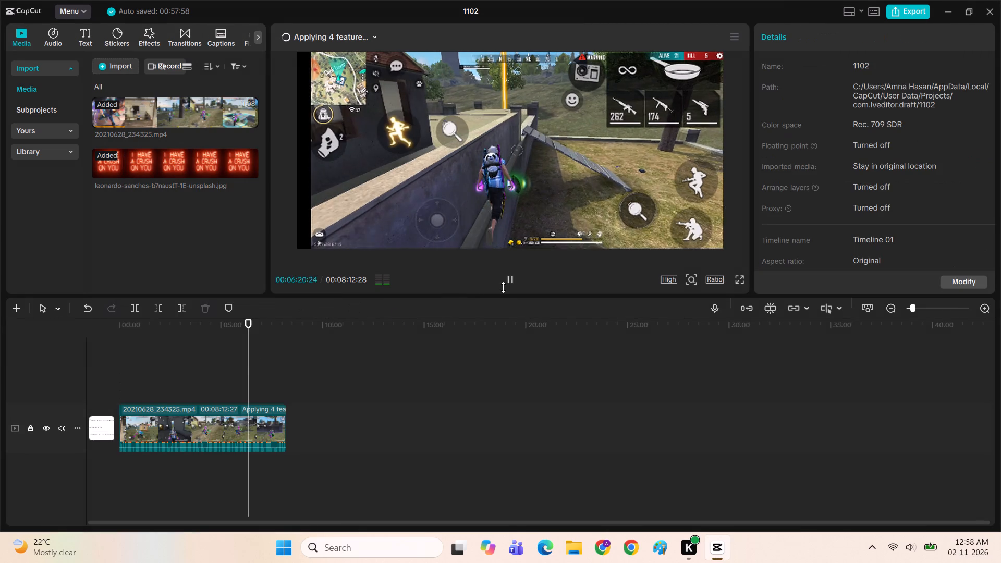
pyautogui.moveTo(249, 321); pyautogui.dragTo(88, 353)
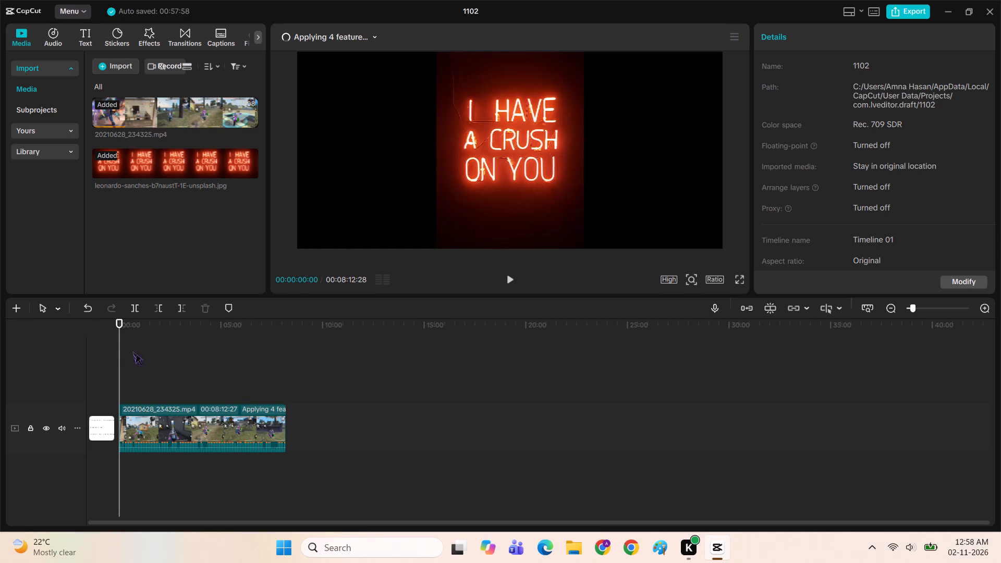
pyautogui.click(507, 280)
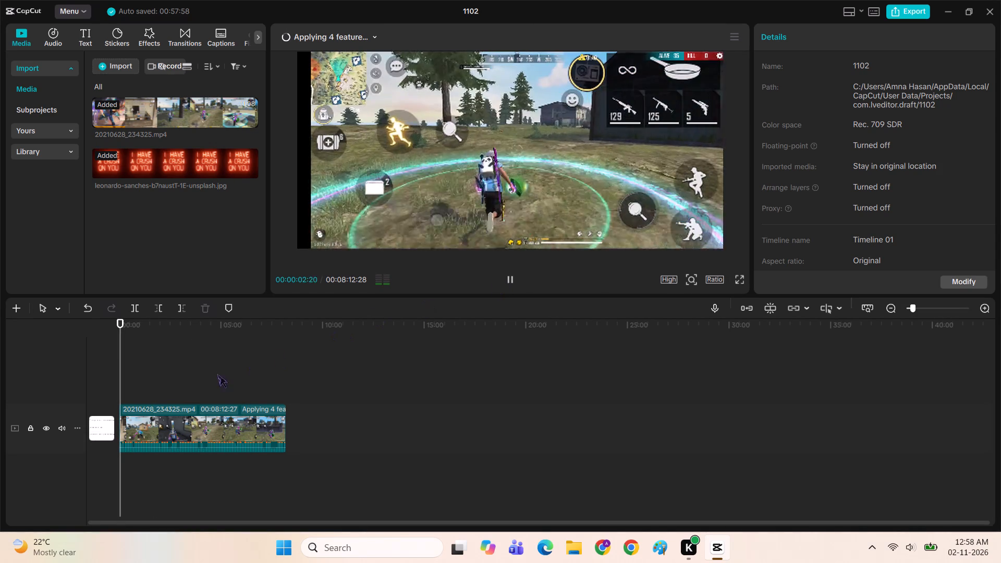
# Delete the current cover from the project.
pyautogui.rightClick(102, 420)
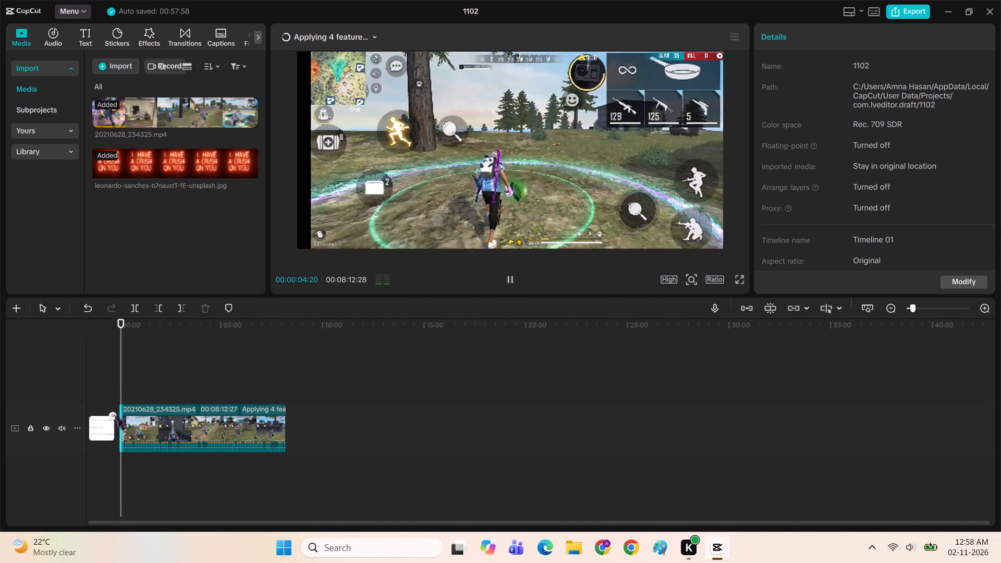
pyautogui.click(115, 414)
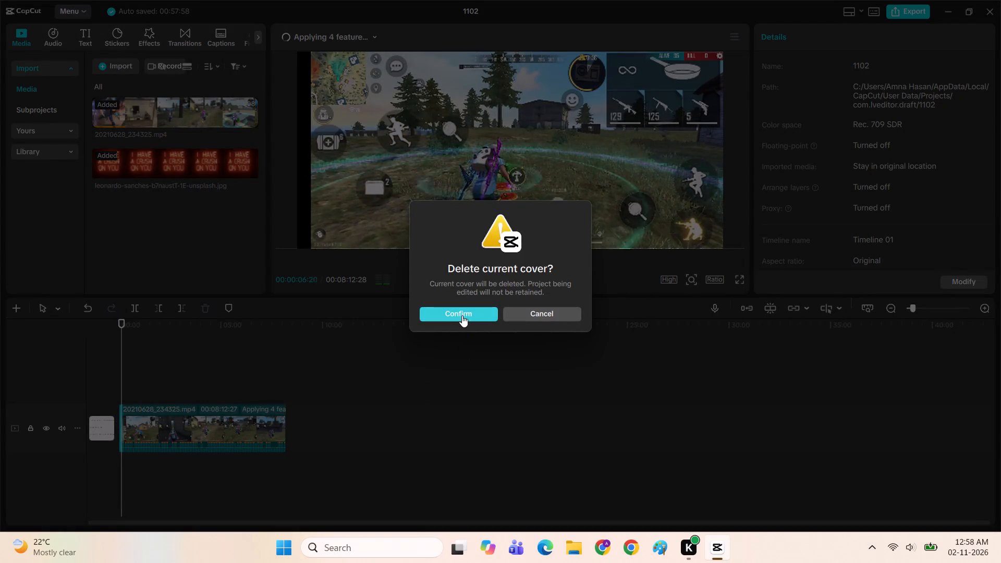
pyautogui.click(462, 315)
# Delete the neon-text image from the project media along with any of its uses on the track.
pyautogui.rightClick(178, 165)
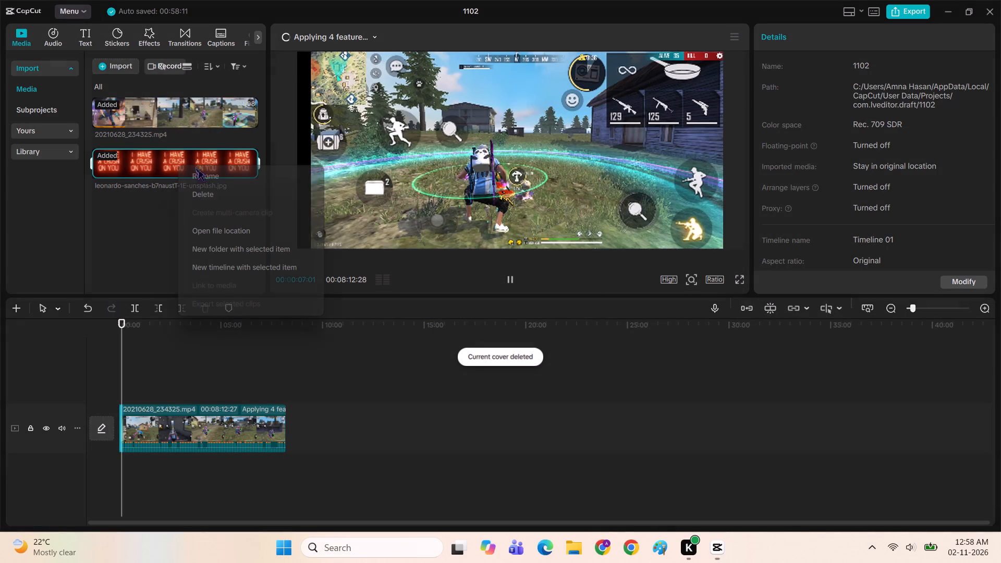
pyautogui.click(218, 189)
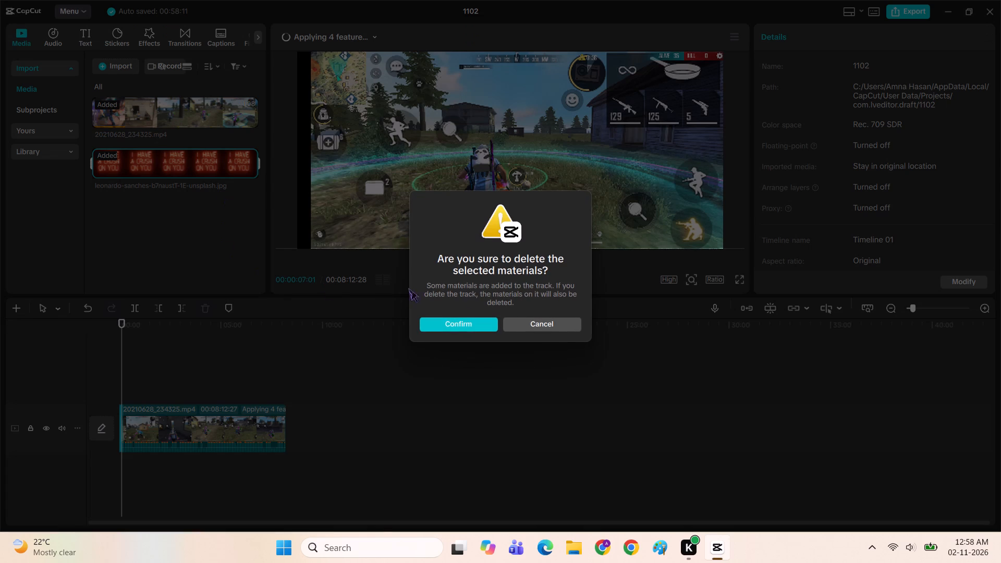
pyautogui.click(467, 319)
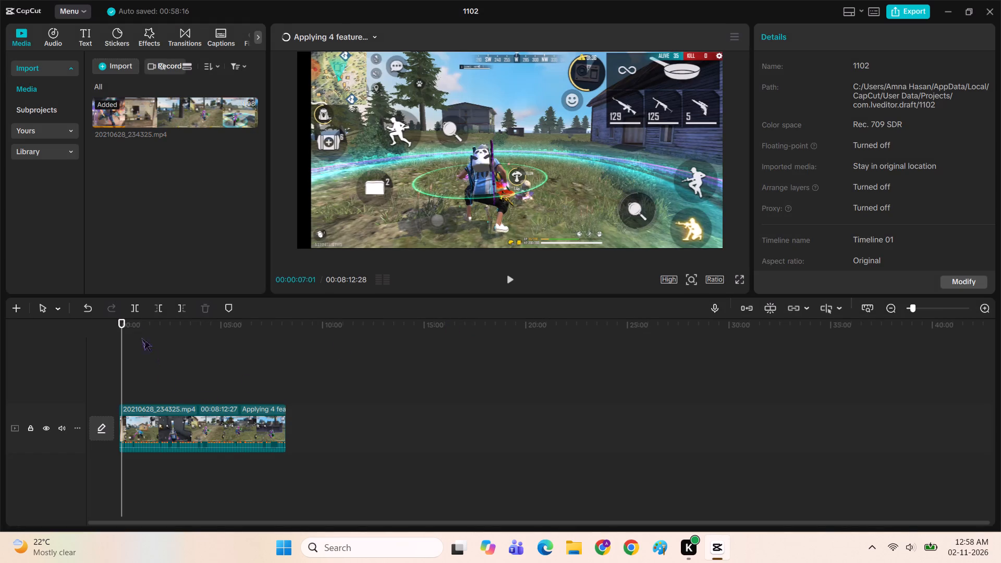
# Play the opening of the gameplay clip from 00:00:00:00 and pause after a moment.
pyautogui.moveTo(124, 321); pyautogui.dragTo(95, 315)
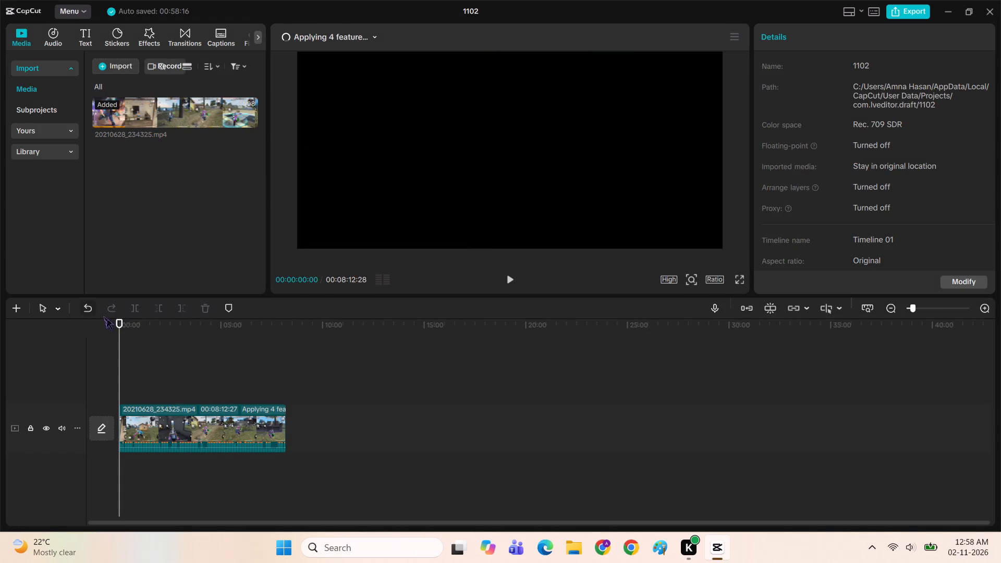
pyautogui.click(509, 274)
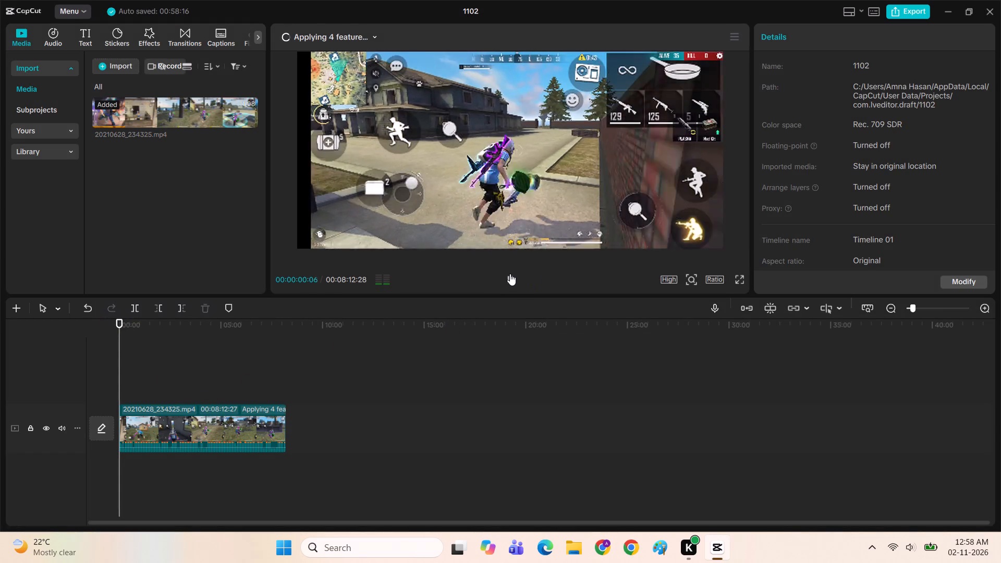
pyautogui.click(510, 274)
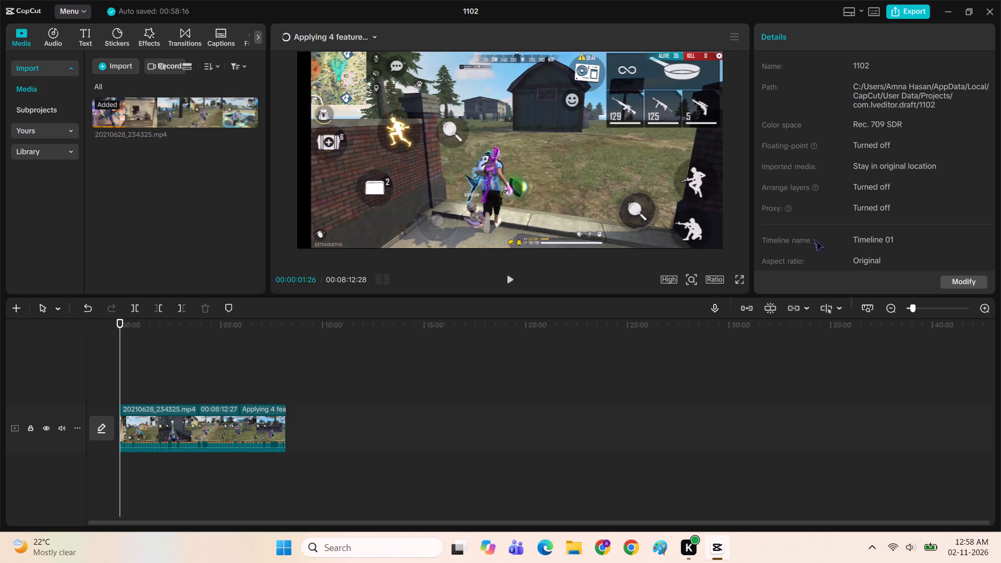
# Reset the gameplay clip's motion blur settings to their defaults: blur 100, blend 0, direction Both, speed Once.
pyautogui.click(663, 192)
pyautogui.scroll(-4, 852, 167)
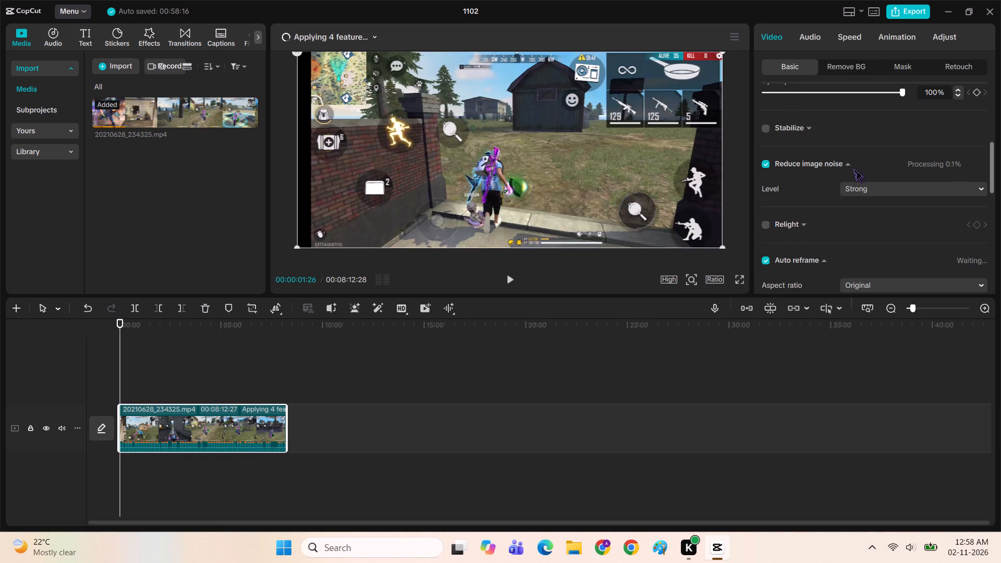
pyautogui.scroll(-7, 853, 167)
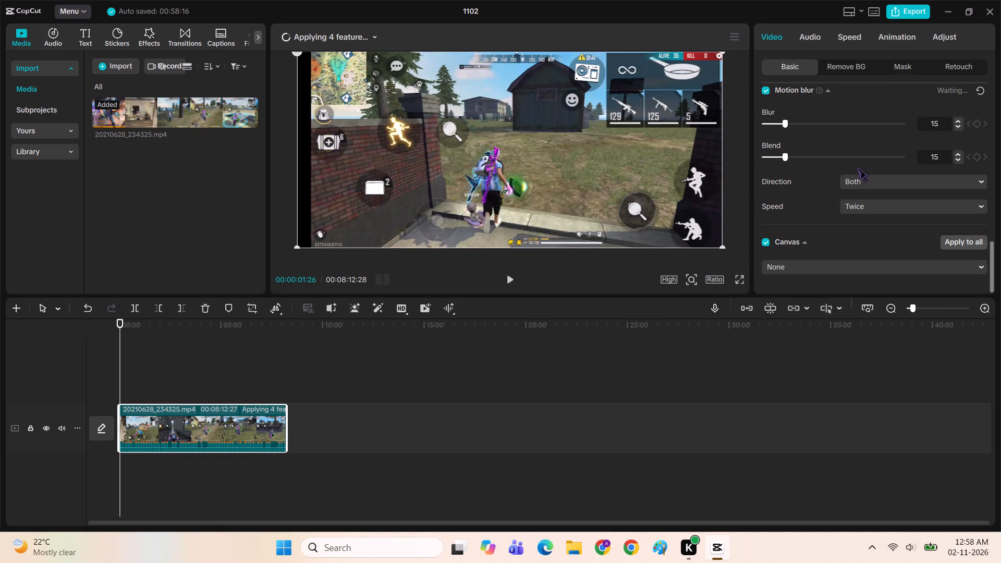
pyautogui.click(982, 94)
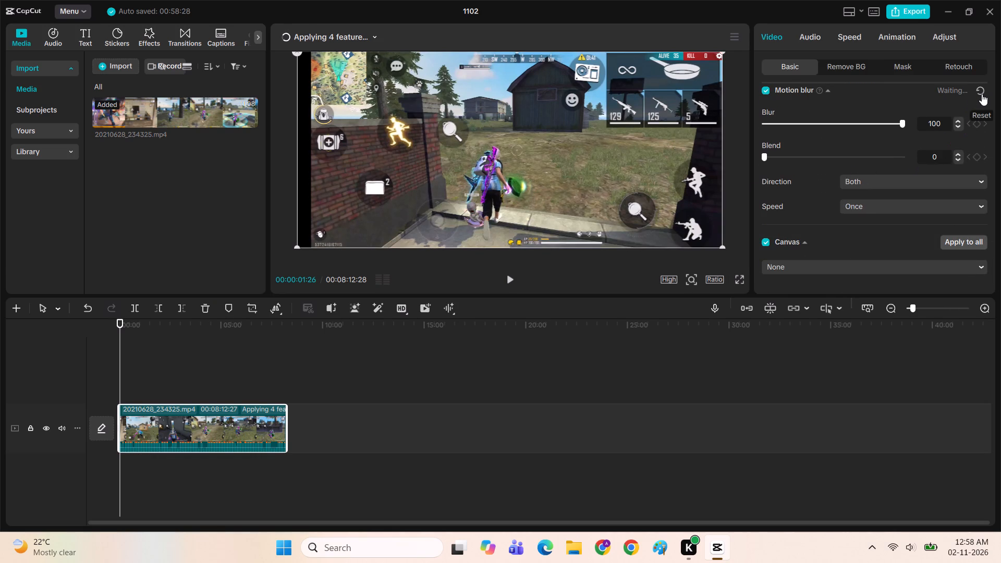
pyautogui.click(982, 94)
# Look through the gameplay clip's background removal, mask and retouch options, ending back at its basic settings.
pyautogui.scroll(5, 862, 129)
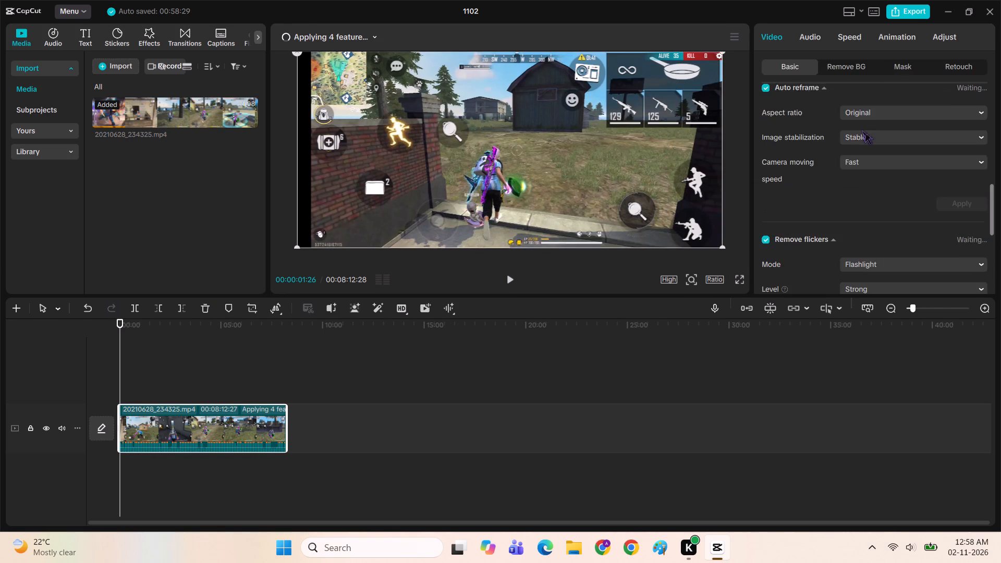
pyautogui.scroll(2, 862, 129)
pyautogui.click(854, 65)
pyautogui.click(896, 63)
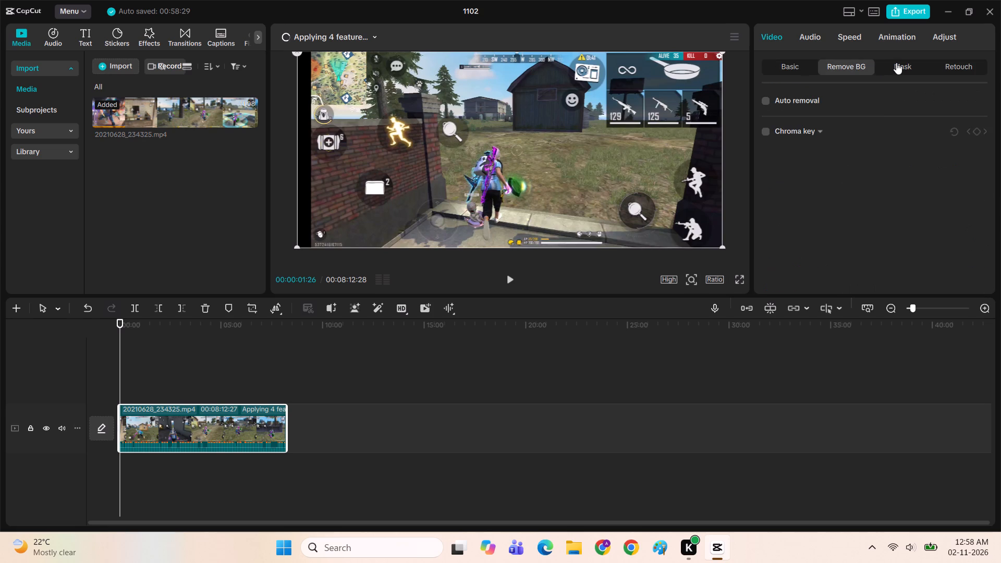
pyautogui.click(950, 64)
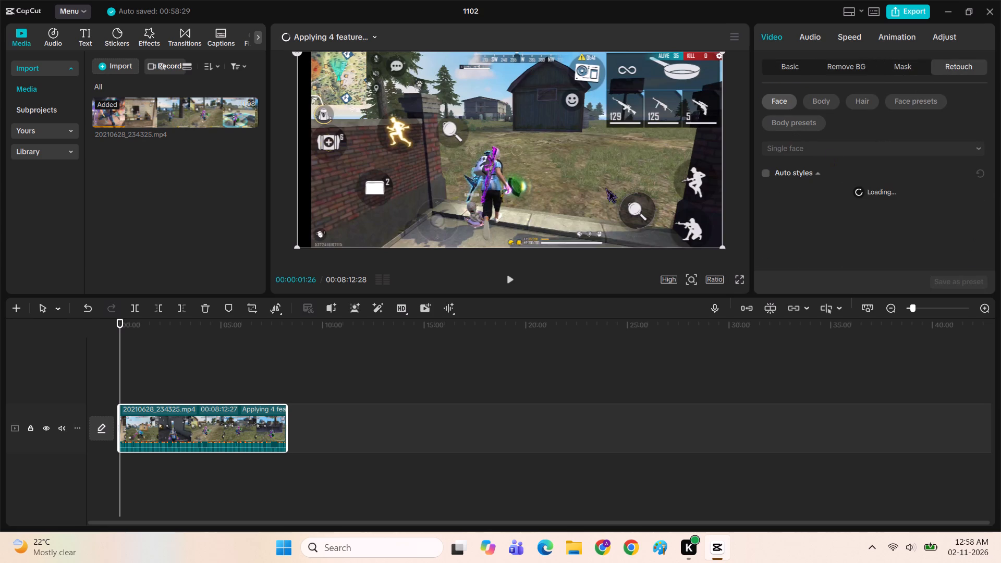
pyautogui.click(789, 71)
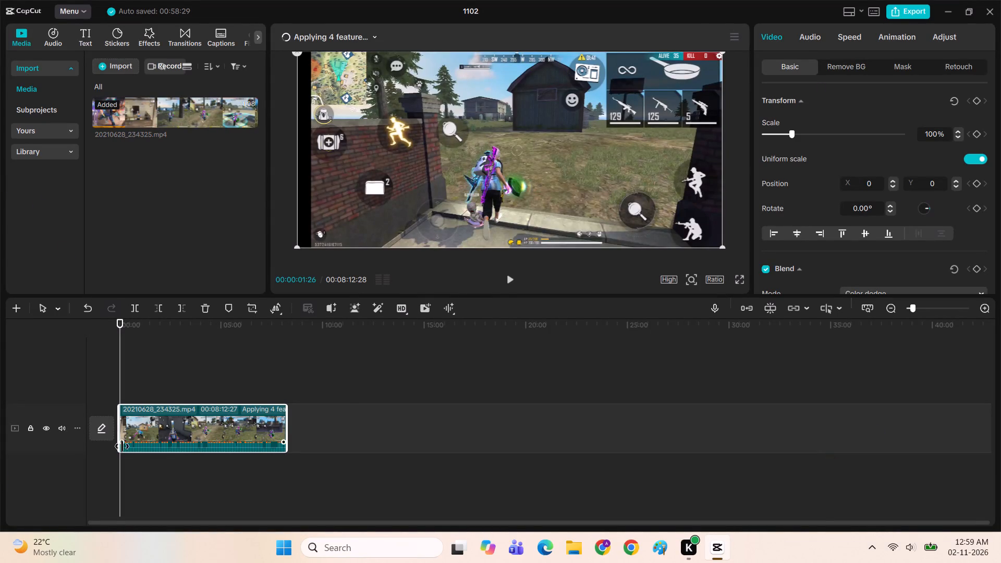
# Resume the preview of the gameplay clip from 00:00:01:26.
pyautogui.click(508, 278)
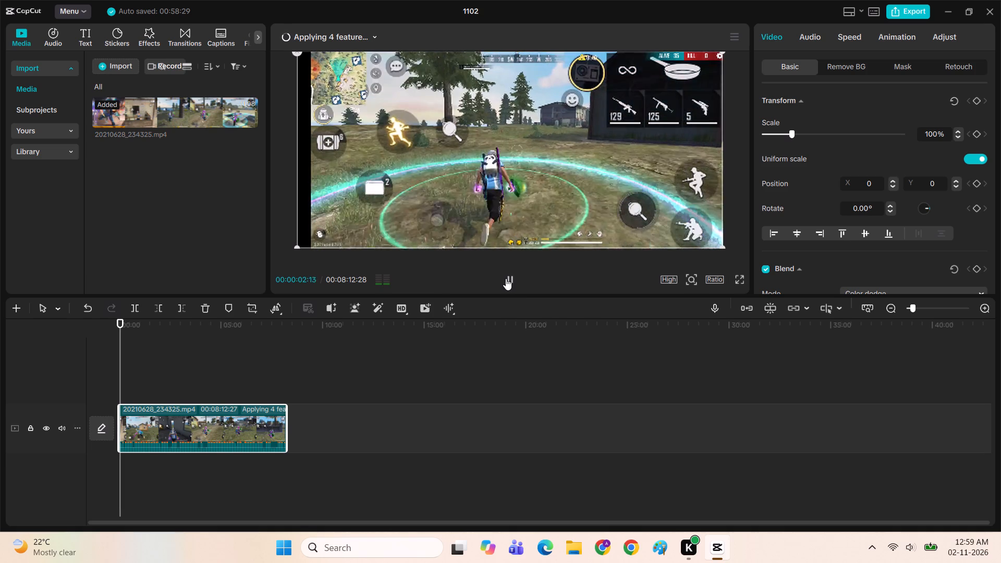
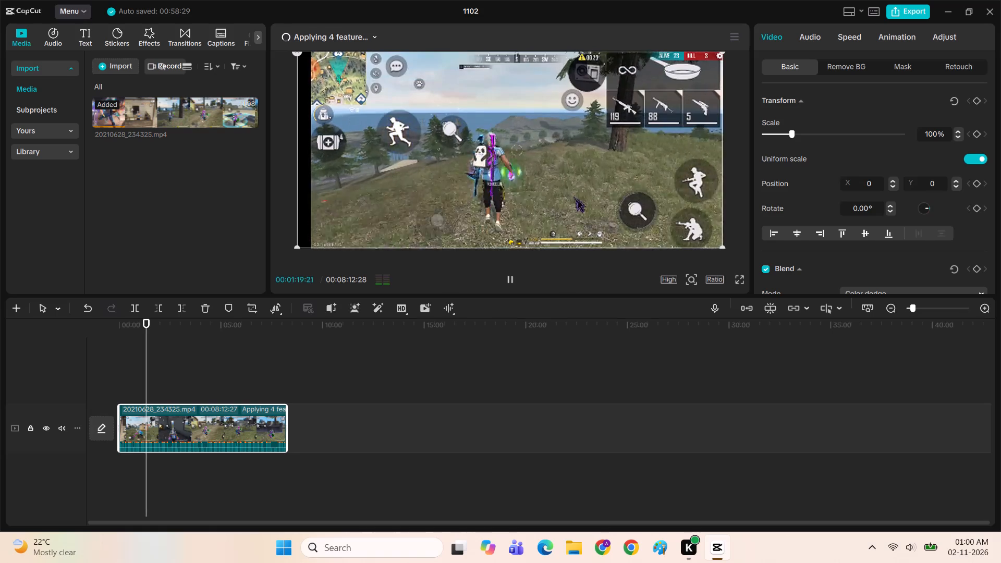
# Pause the preview of the gameplay clip.
pyautogui.click(510, 281)
pyautogui.scroll(-1, 644, 314)
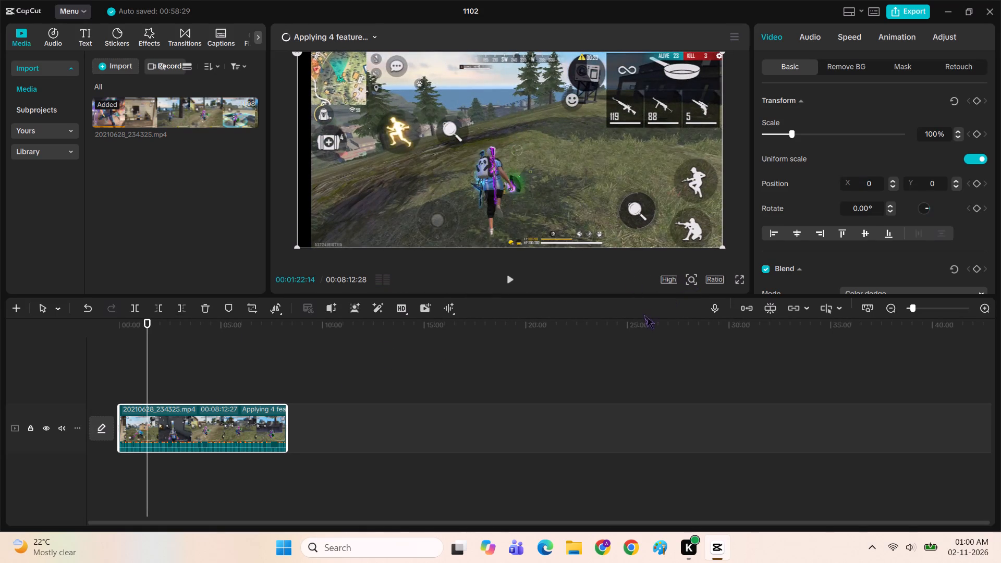
pyautogui.scroll(-1, 644, 314)
# Open the project settings through the Custom ratio option and set the color space to Rec. 2100 PQ.
pyautogui.click(715, 280)
pyautogui.click(746, 306)
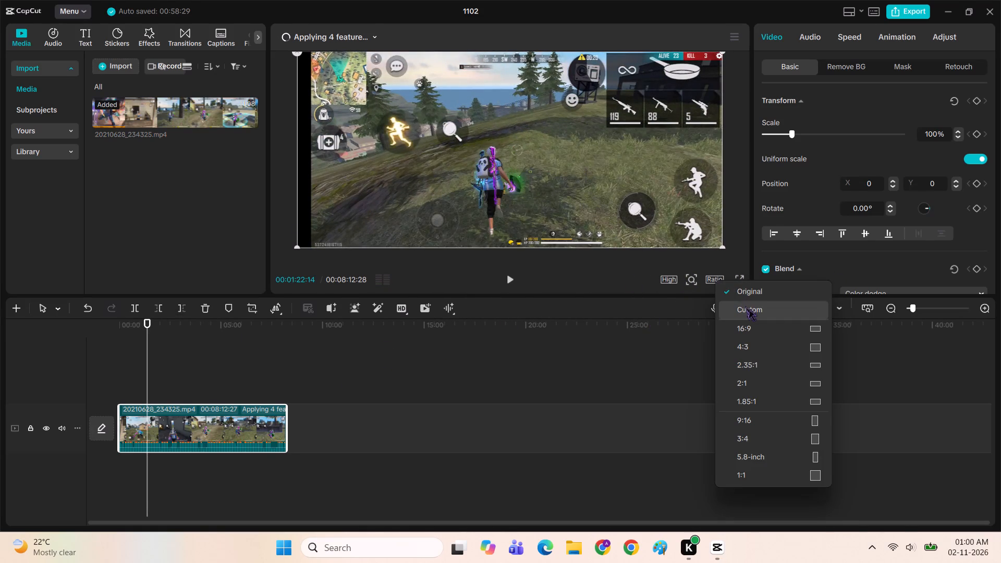
pyautogui.click(516, 222)
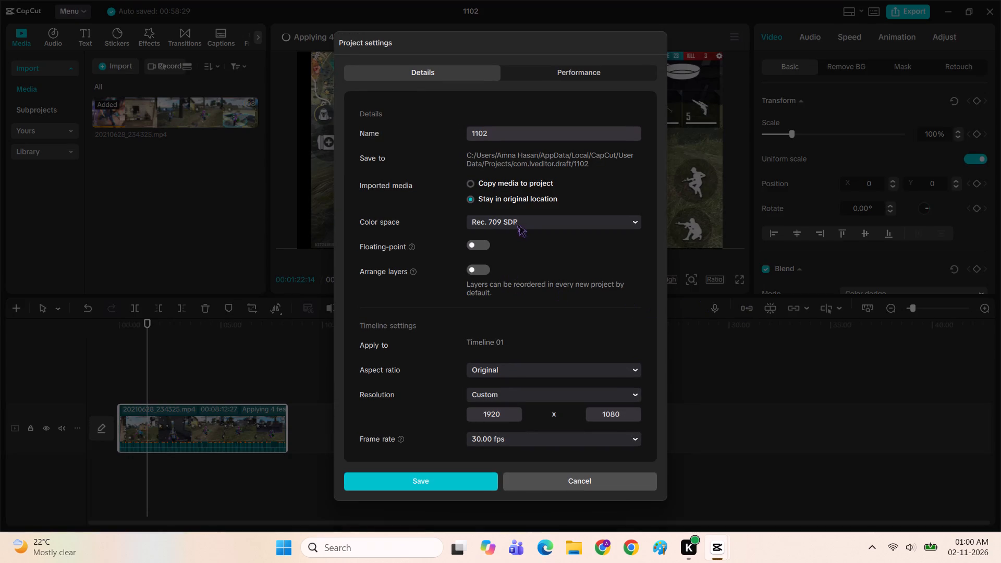
pyautogui.click(531, 300)
# Rename the project as R1 REGION URBAN REIGN in the project settings.
pyautogui.click(522, 135)
pyautogui.press('BackSpace')
pyautogui.press('BackSpace')
pyautogui.press('BackSpace')
pyautogui.press('BackSpace')
pyautogui.write('R1')
pyautogui.press('space')
pyautogui.write('REGION')
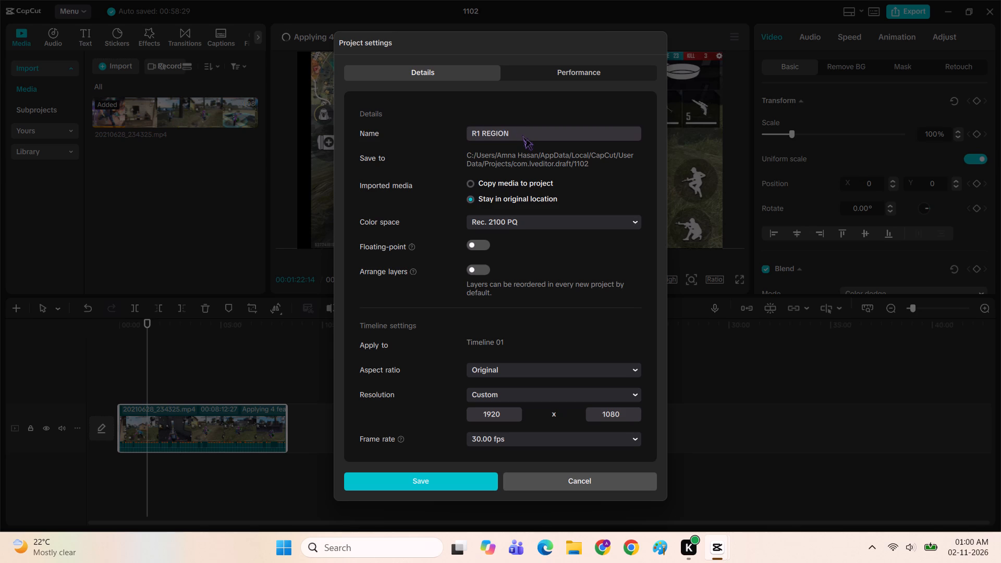
pyautogui.press('space')
pyautogui.write('UT')
pyautogui.press('BackSpace')
pyautogui.write('RBAN REIGN')
pyautogui.press('space')
# Turn on Floating-point and Arrange layers for the project.
pyautogui.click(475, 246)
pyautogui.click(474, 269)
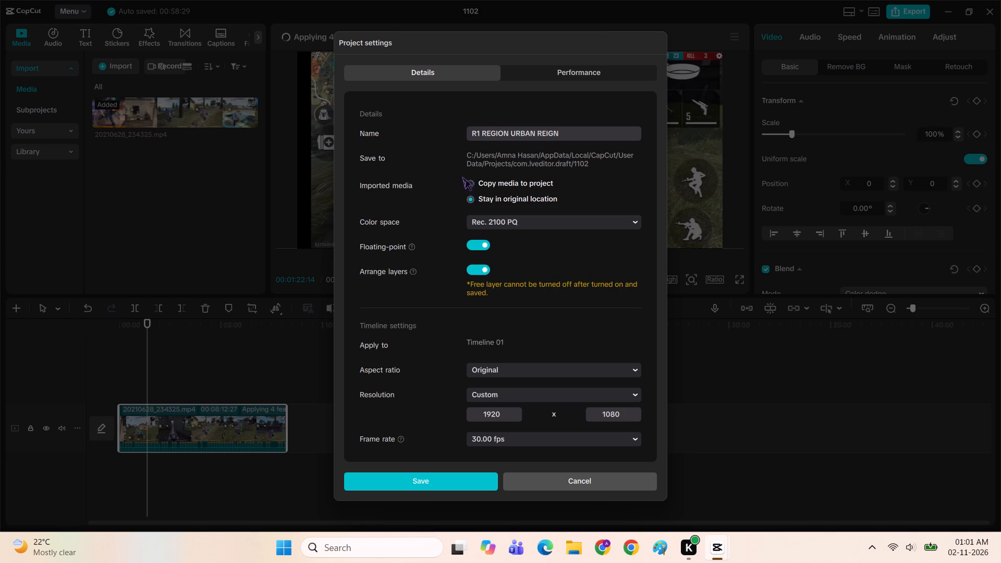
pyautogui.scroll(-2, 494, 215)
pyautogui.scroll(-3, 528, 287)
# Reselect Original as the timeline's aspect ratio and set its resolution to Custom.
pyautogui.click(517, 364)
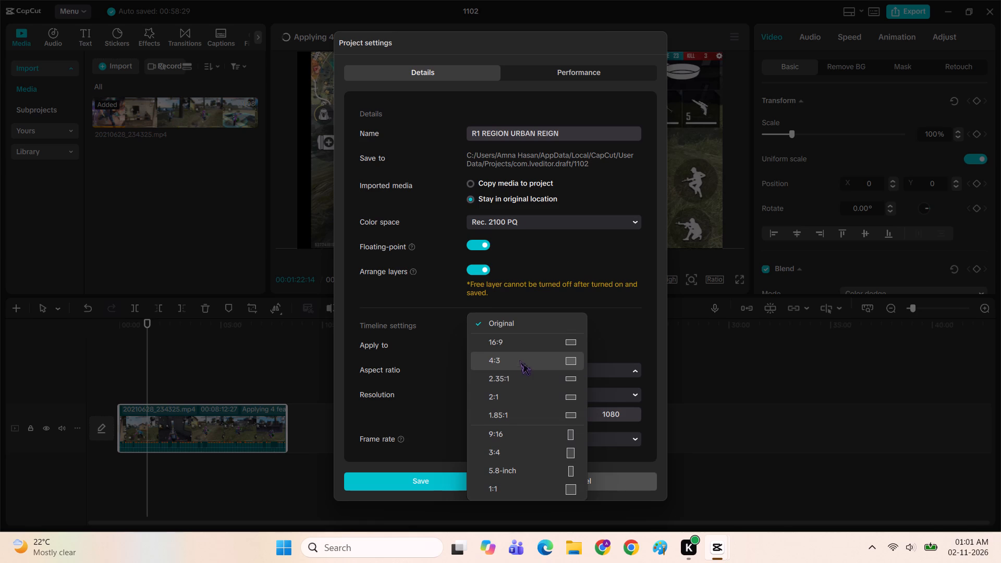
pyautogui.click(547, 319)
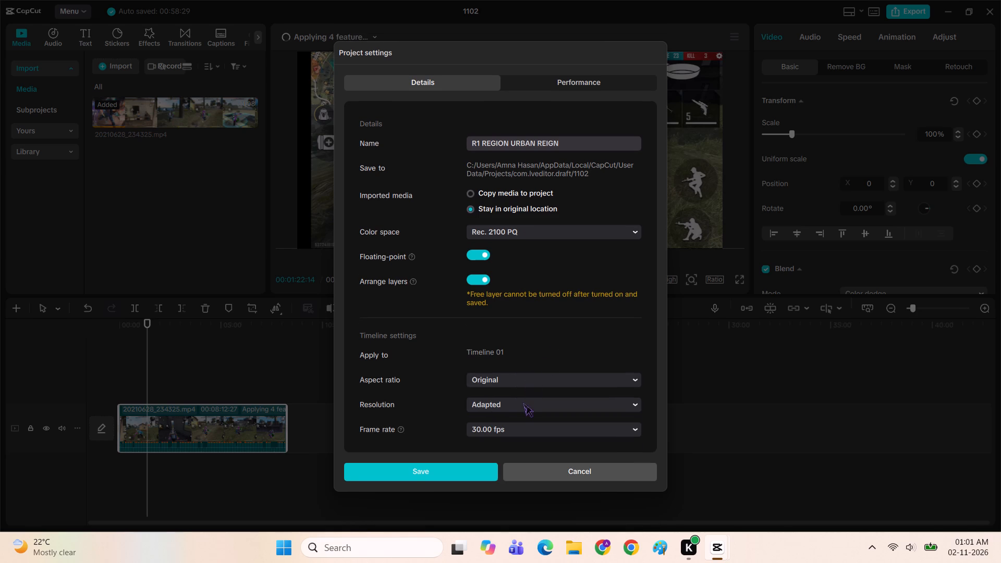
pyautogui.click(523, 402)
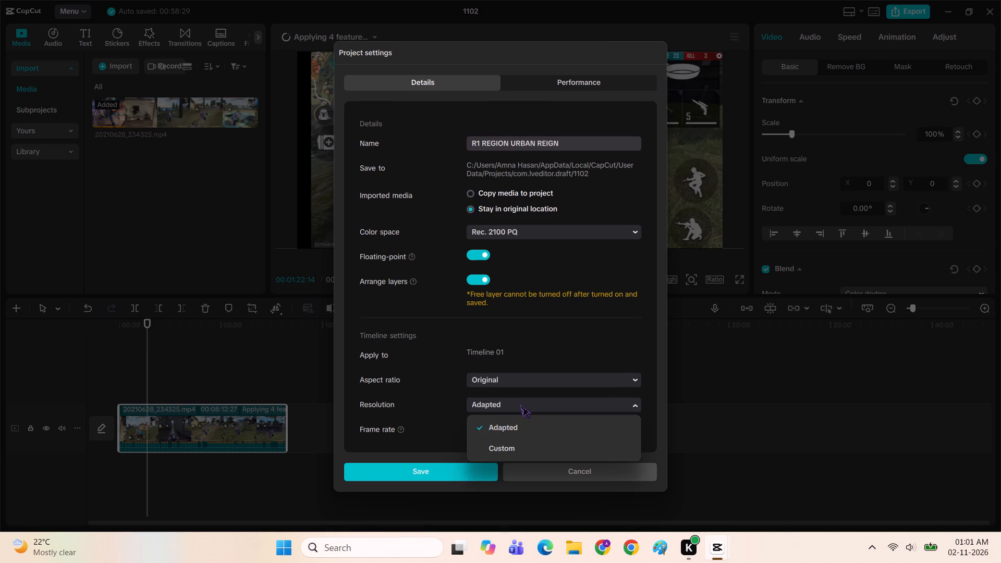
pyautogui.click(508, 444)
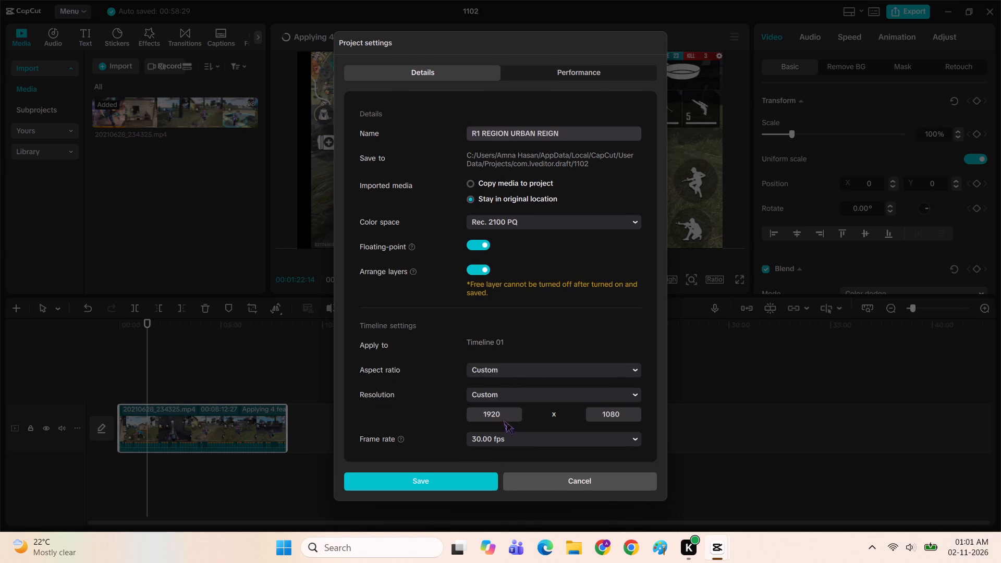
pyautogui.scroll(-1, 502, 414)
# Set the timeline's frame rate to 60.00 fps and its resolution to Adapted.
pyautogui.click(505, 440)
pyautogui.click(524, 419)
pyautogui.click(514, 395)
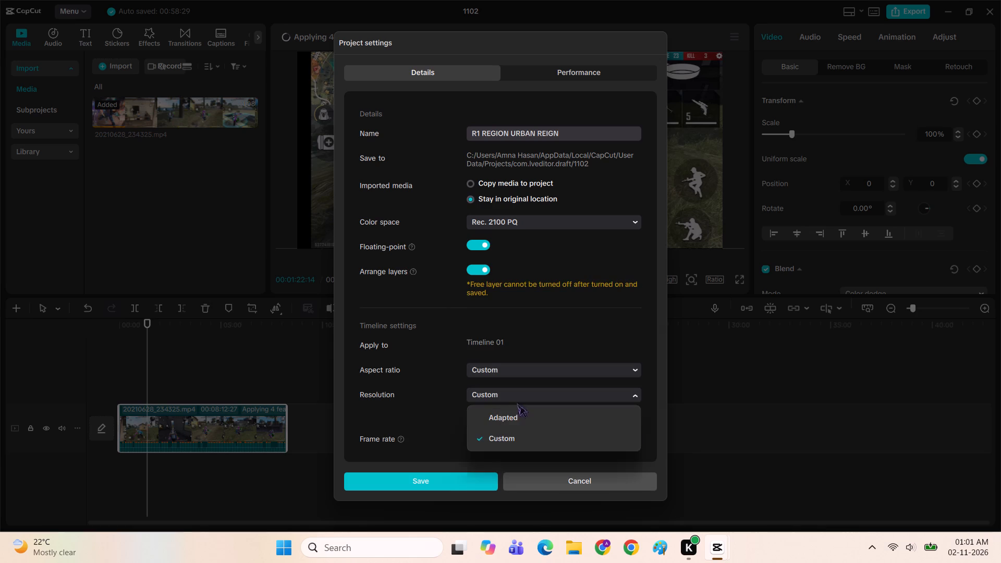
pyautogui.click(518, 413)
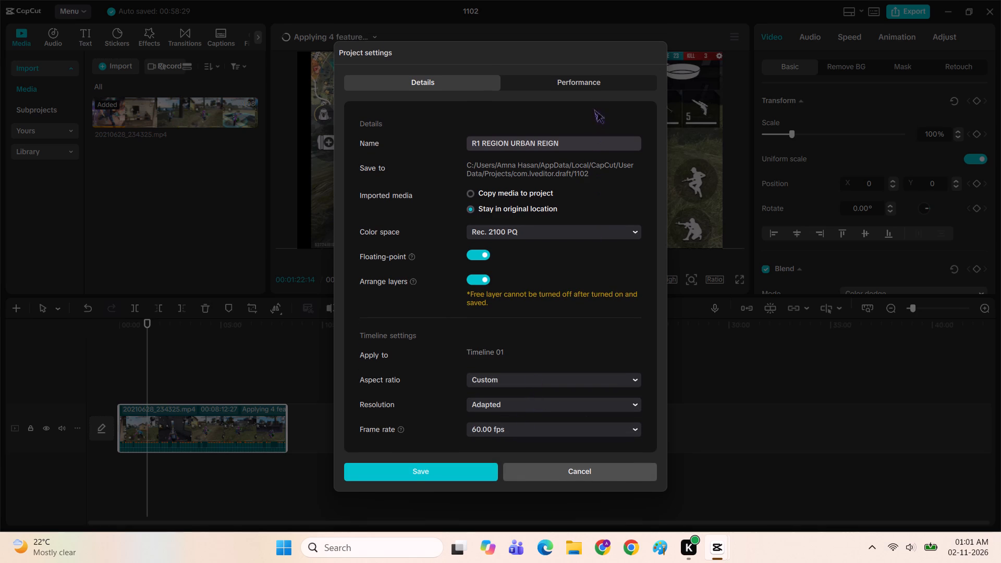
# Turn on the performance proxy at 720P and save the project settings.
pyautogui.click(594, 83)
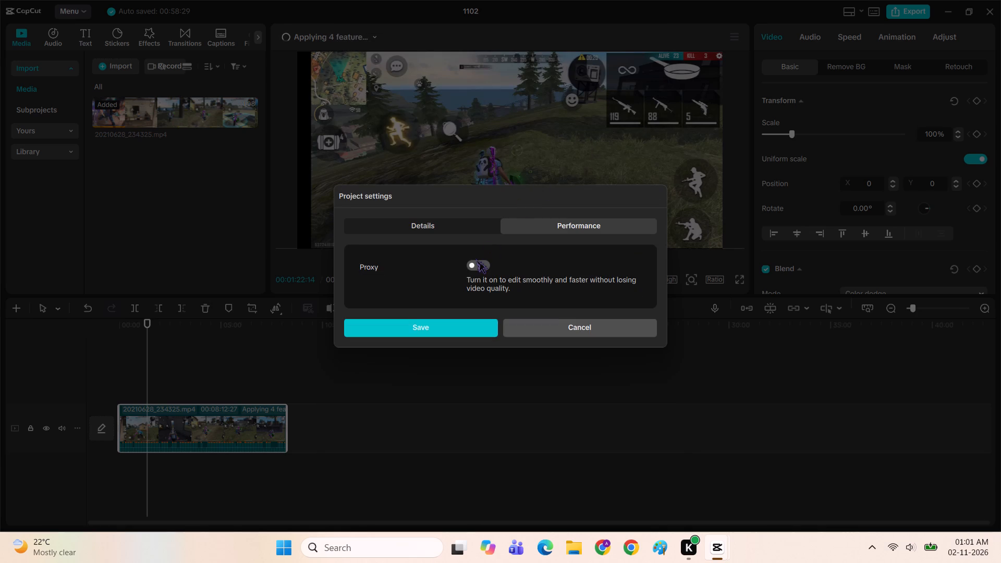
pyautogui.click(475, 264)
pyautogui.click(498, 285)
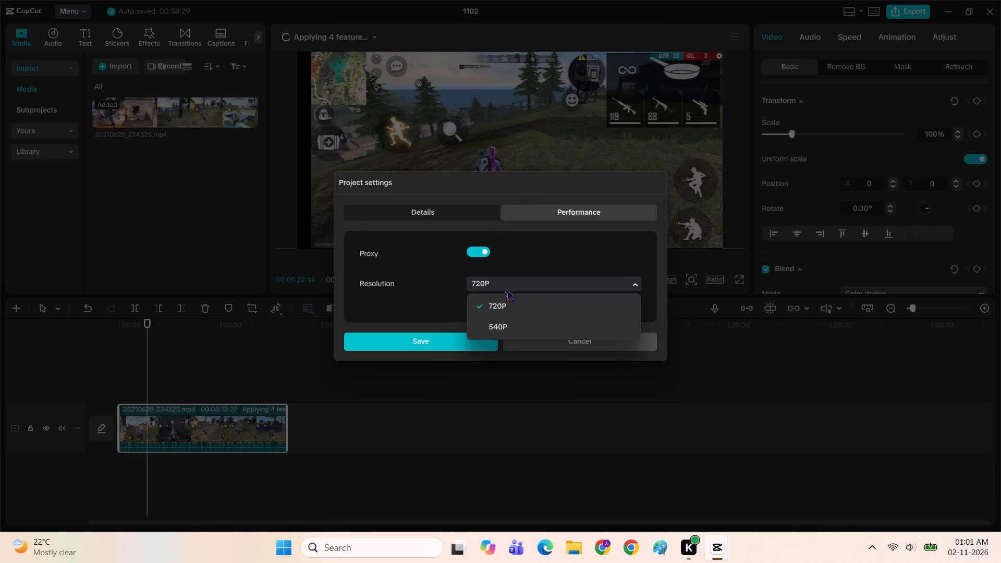
pyautogui.click(499, 303)
pyautogui.click(450, 336)
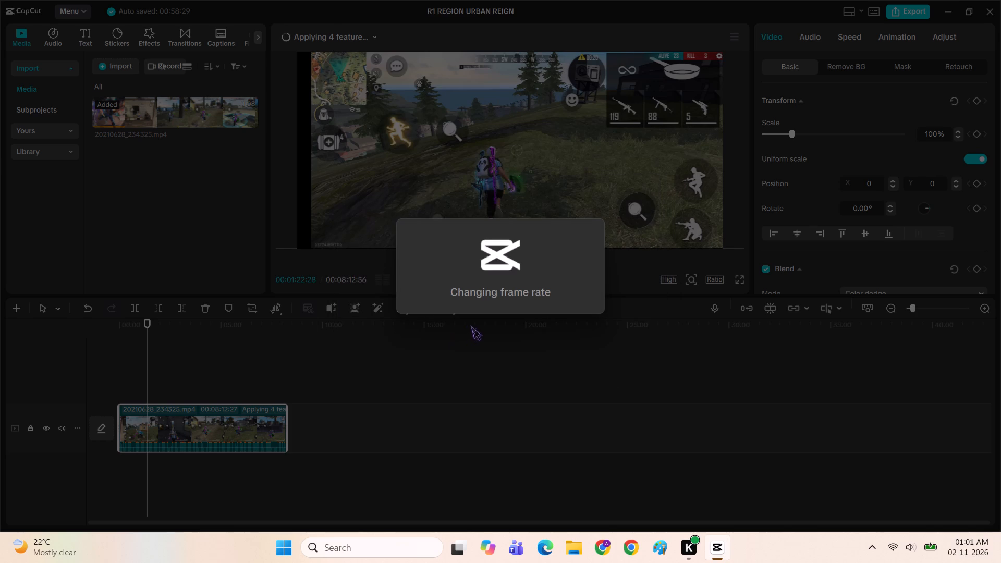
pyautogui.click(488, 318)
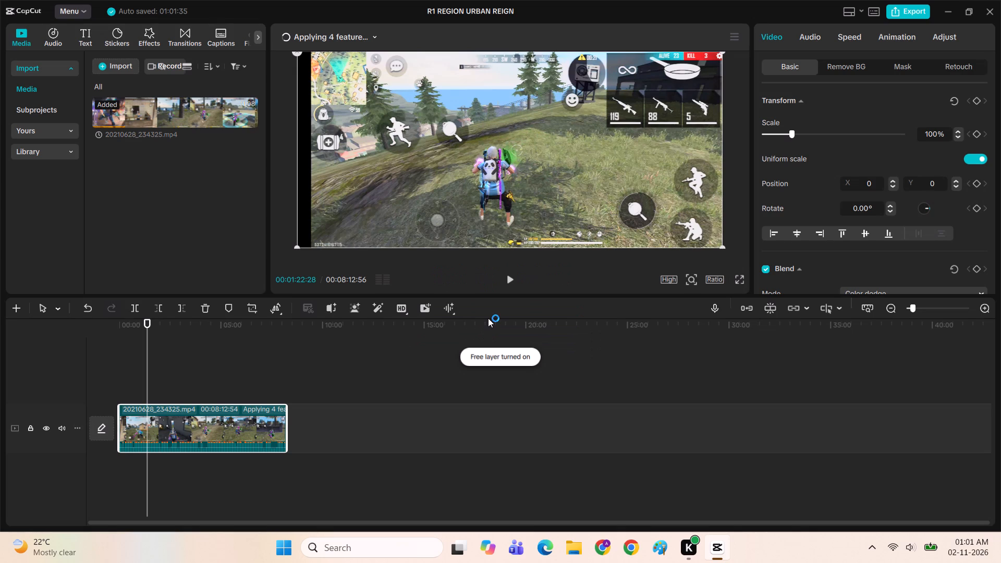
# Preview the gameplay clip full screen from 00:01:22:28, skip back to an earlier point, and return to the editor to pause playback.
pyautogui.click(737, 283)
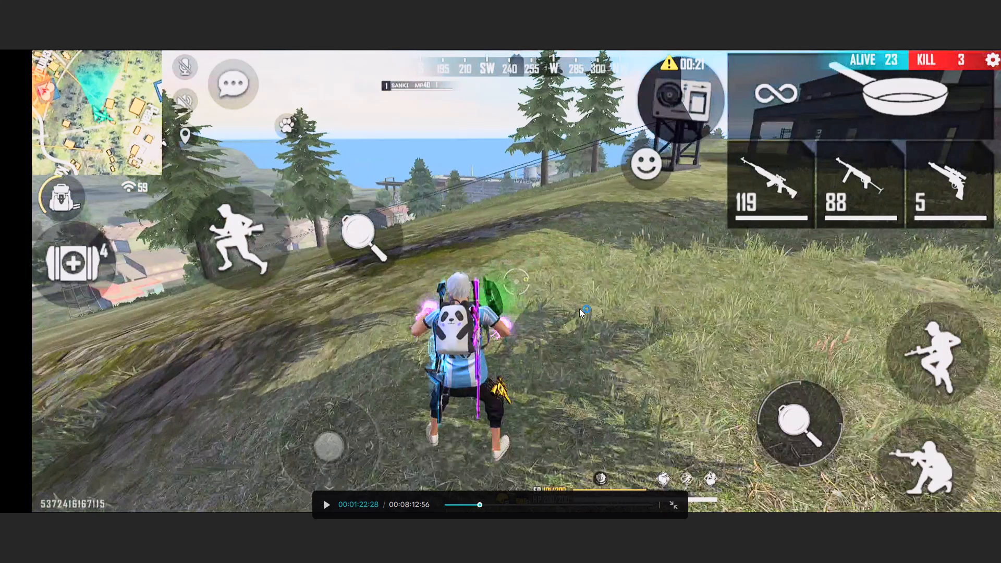
pyautogui.click(578, 309)
pyautogui.click(322, 504)
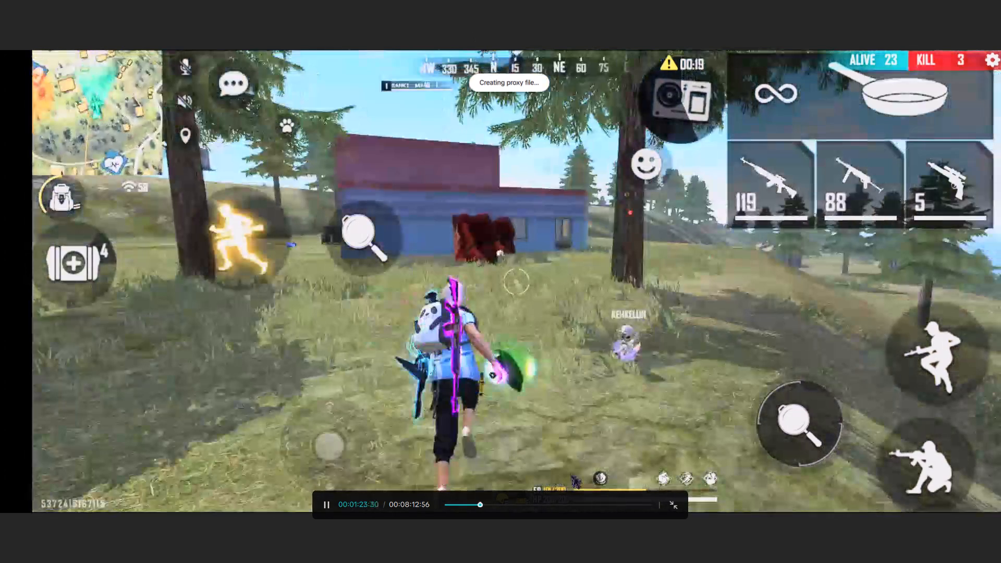
pyautogui.click(466, 503)
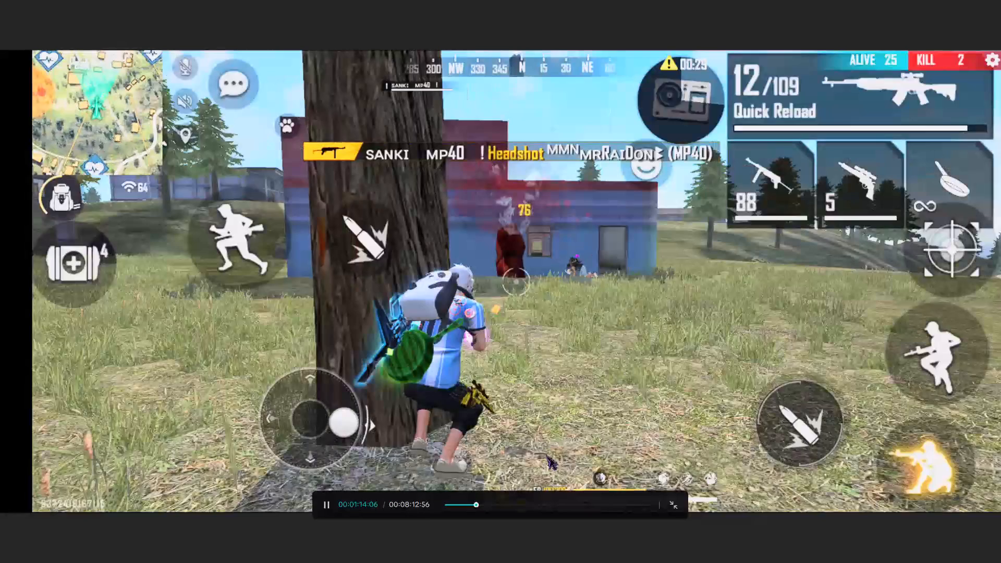
pyautogui.click(669, 496)
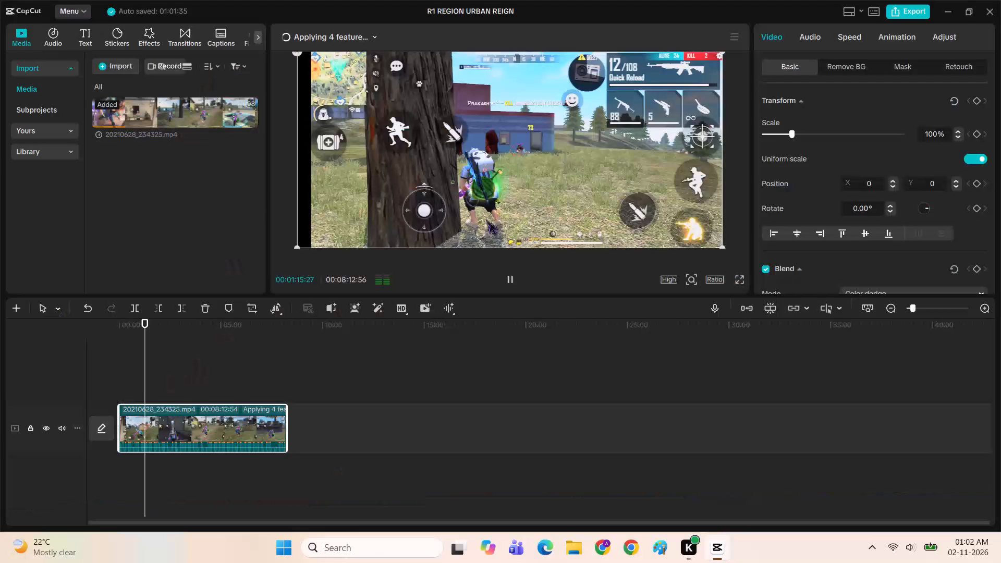
pyautogui.click(510, 279)
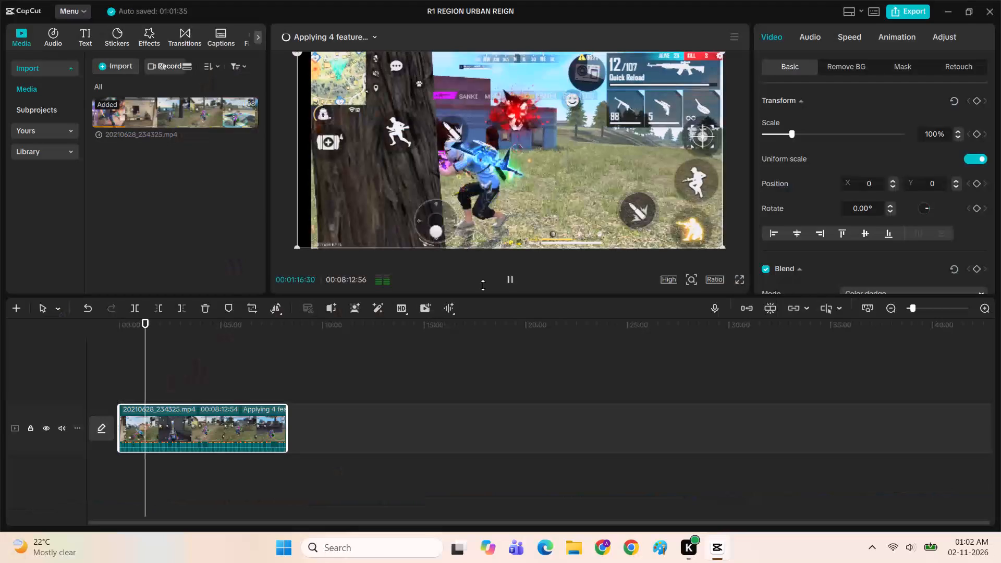